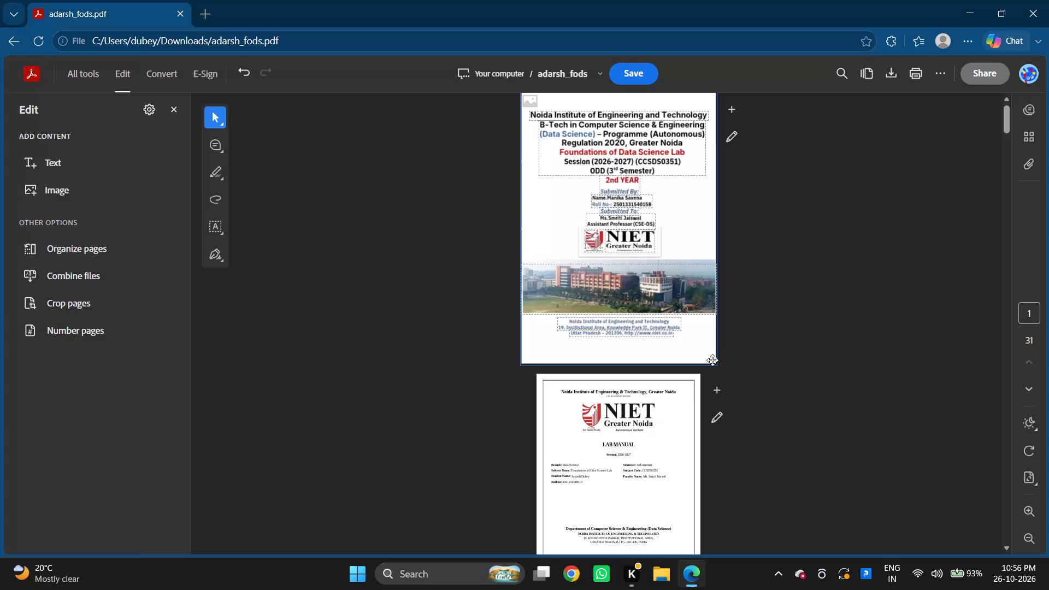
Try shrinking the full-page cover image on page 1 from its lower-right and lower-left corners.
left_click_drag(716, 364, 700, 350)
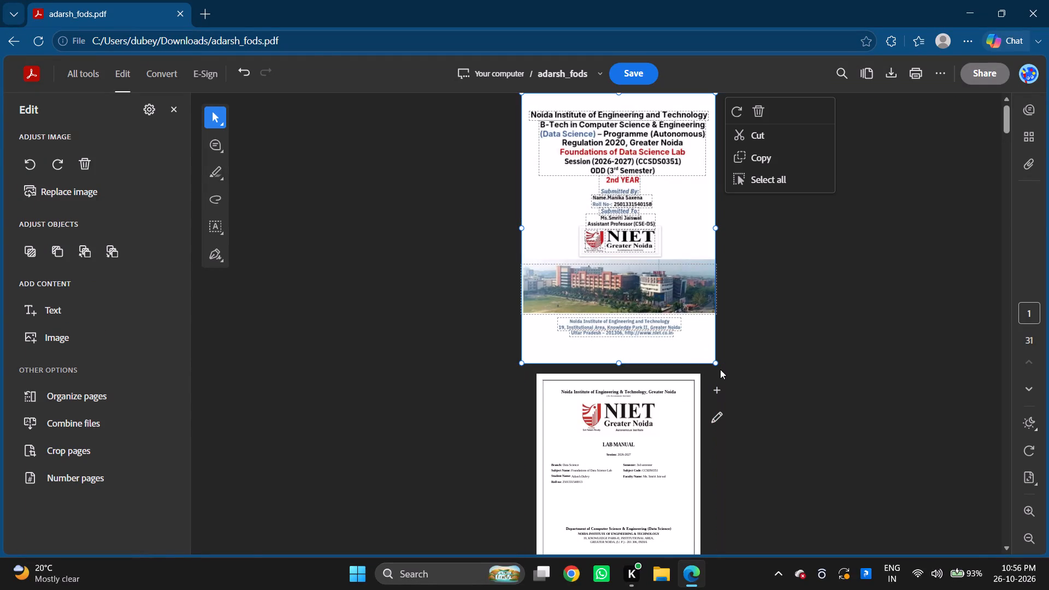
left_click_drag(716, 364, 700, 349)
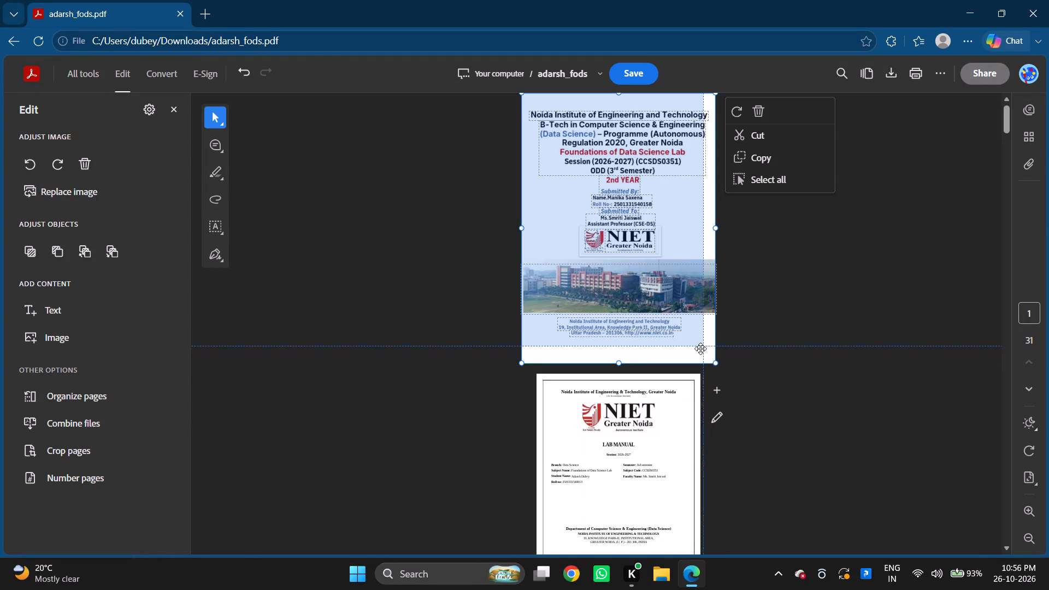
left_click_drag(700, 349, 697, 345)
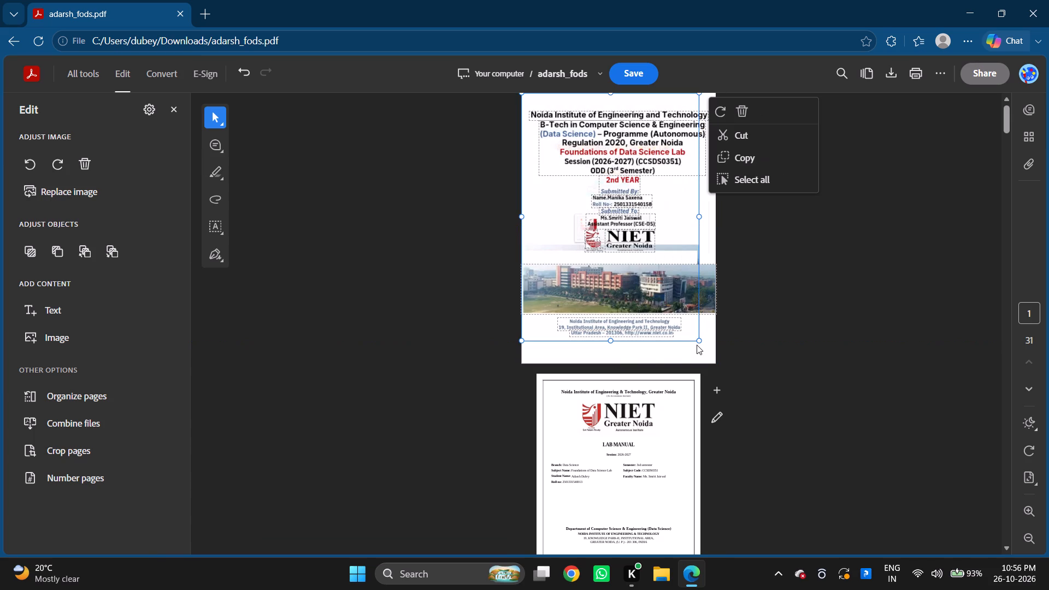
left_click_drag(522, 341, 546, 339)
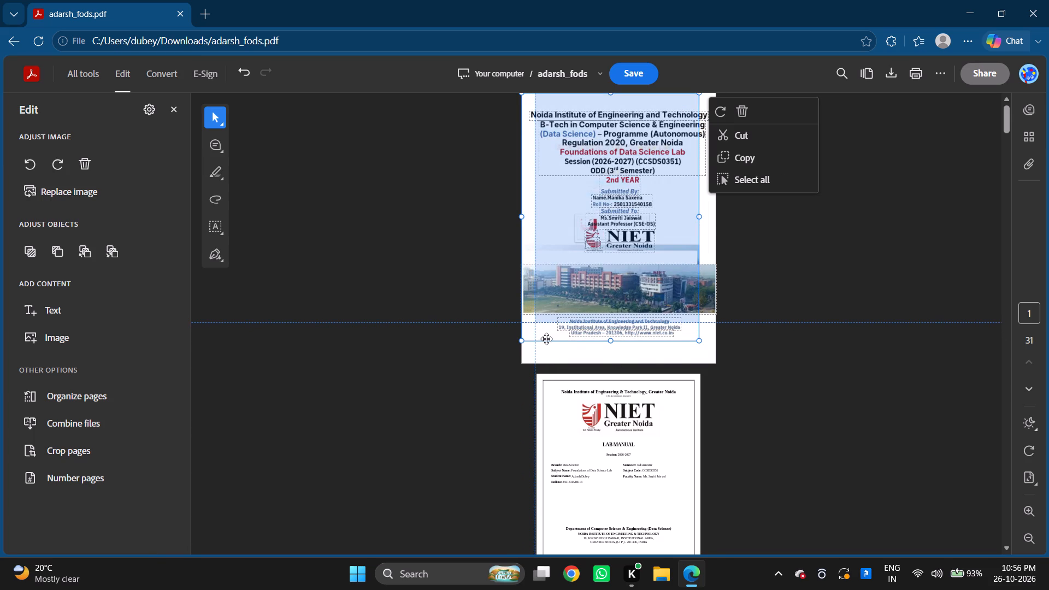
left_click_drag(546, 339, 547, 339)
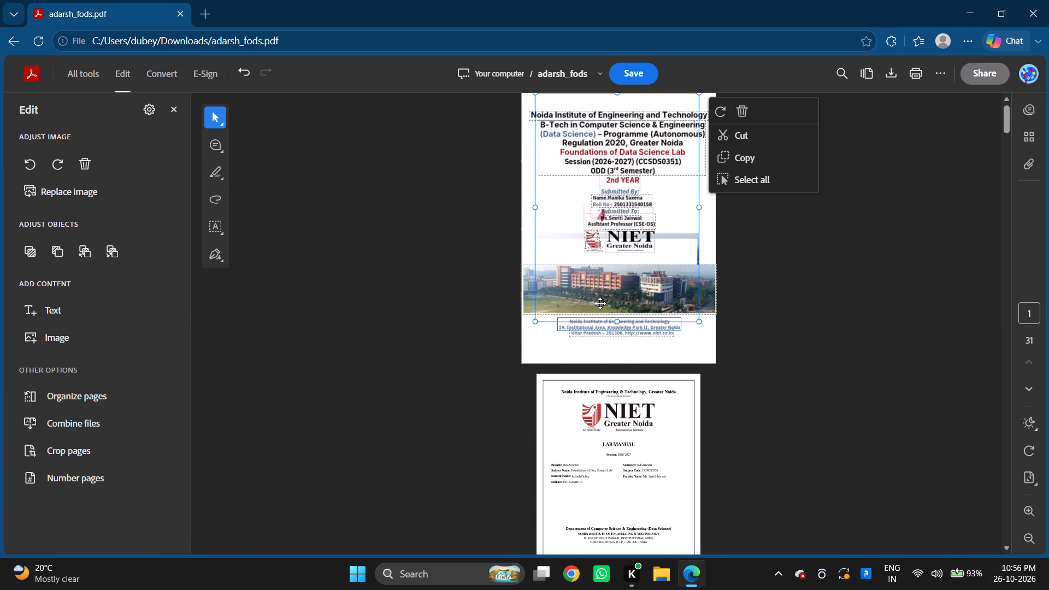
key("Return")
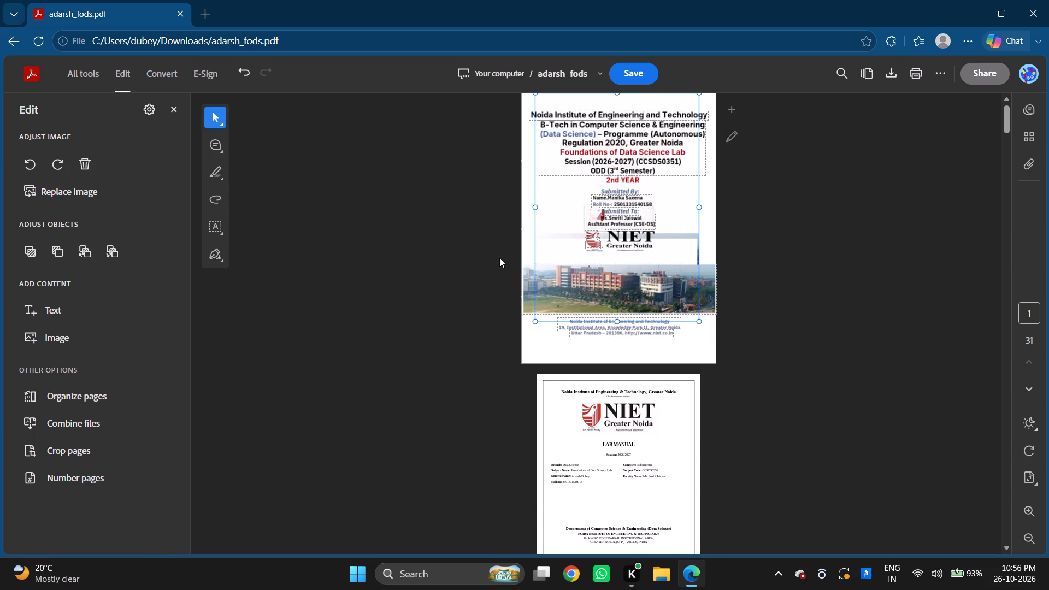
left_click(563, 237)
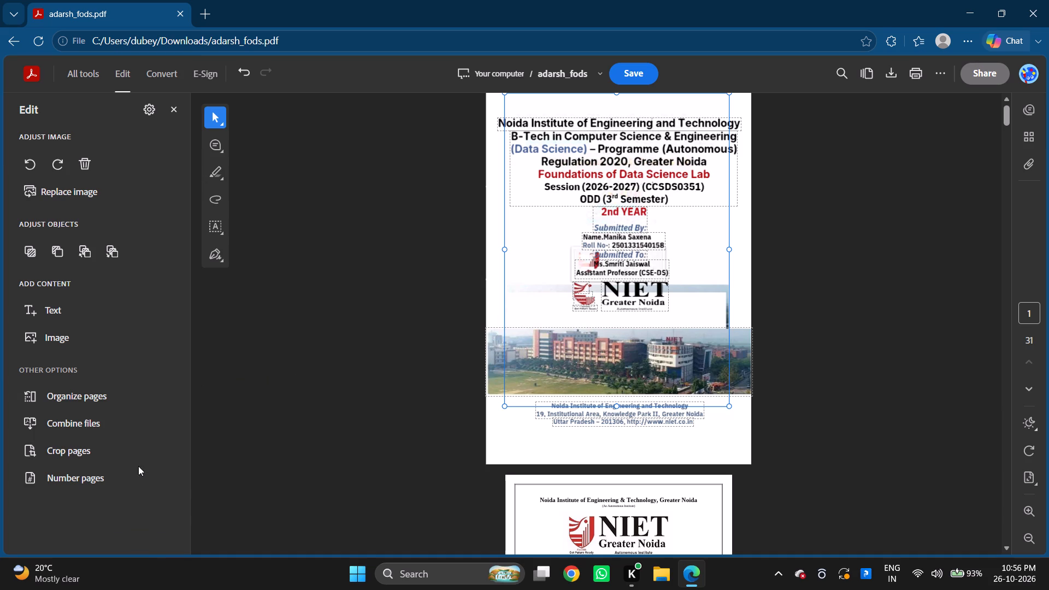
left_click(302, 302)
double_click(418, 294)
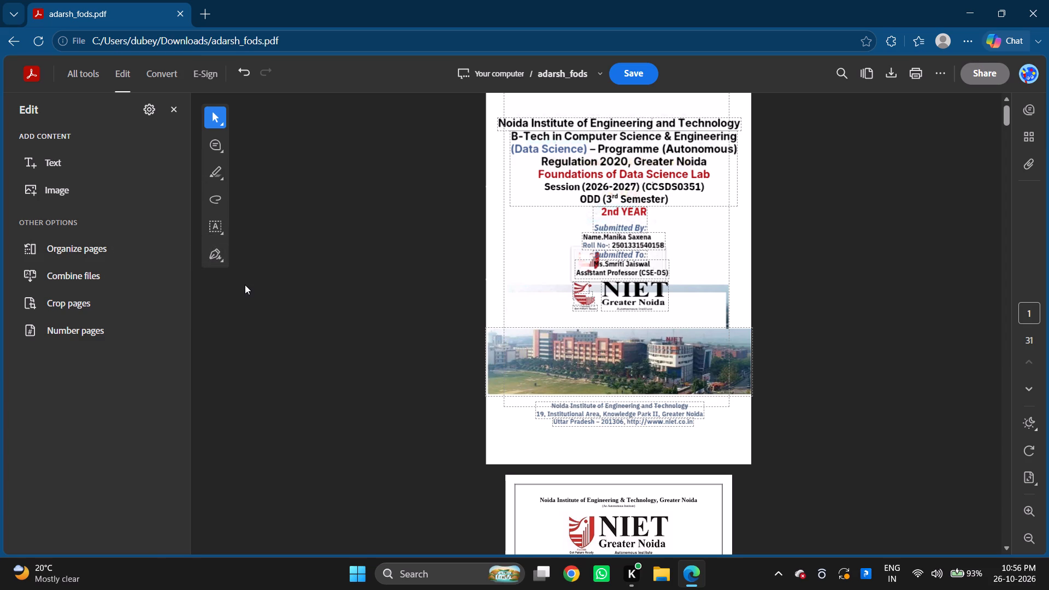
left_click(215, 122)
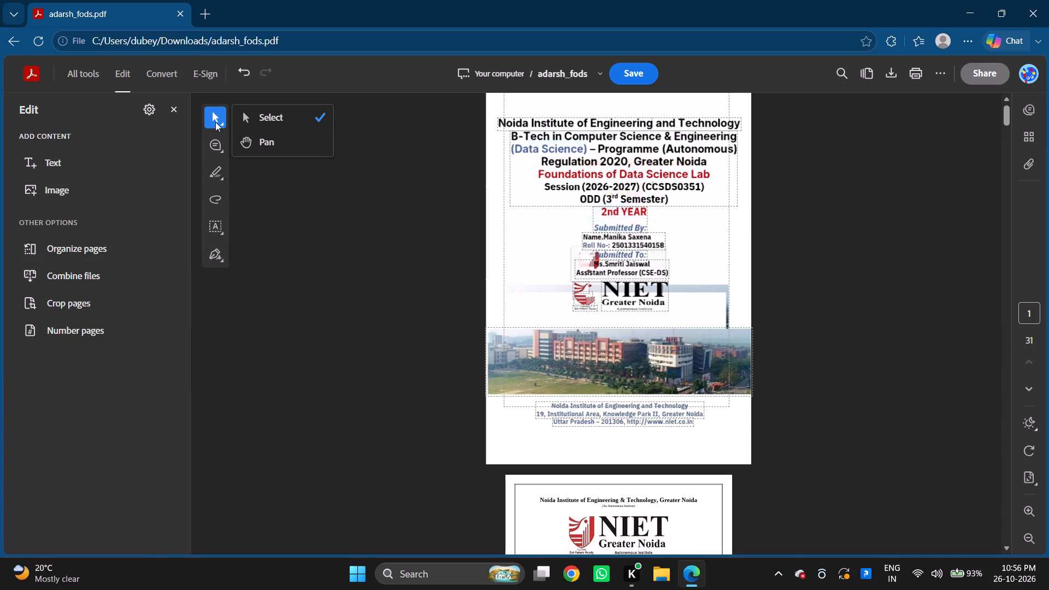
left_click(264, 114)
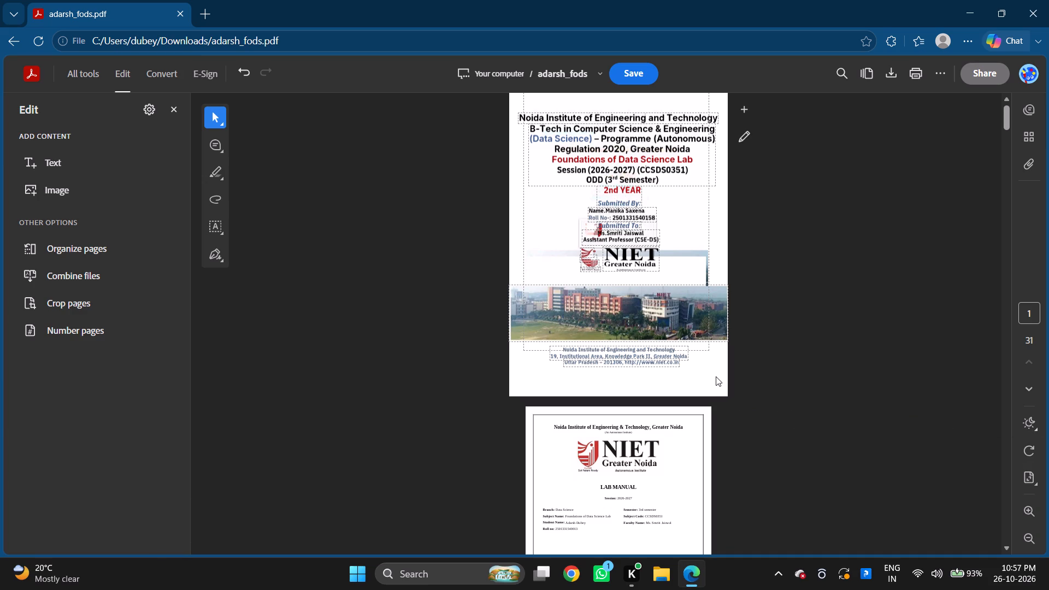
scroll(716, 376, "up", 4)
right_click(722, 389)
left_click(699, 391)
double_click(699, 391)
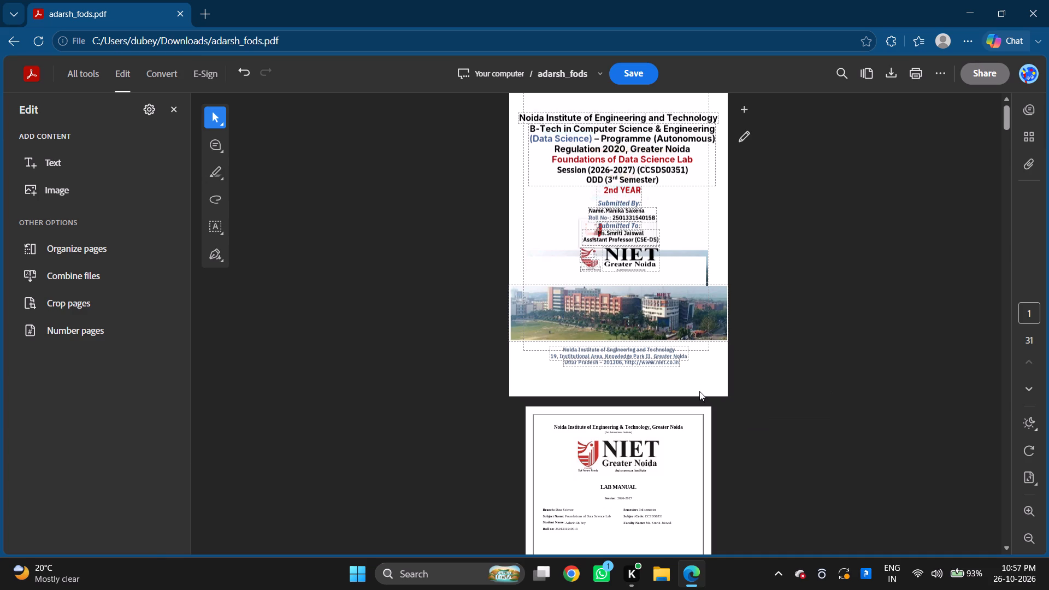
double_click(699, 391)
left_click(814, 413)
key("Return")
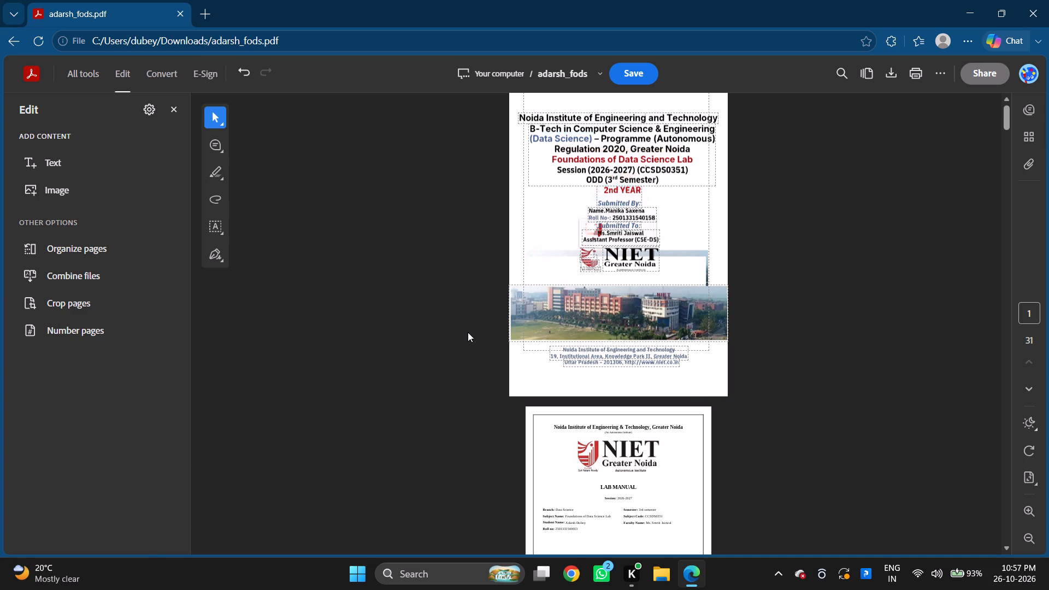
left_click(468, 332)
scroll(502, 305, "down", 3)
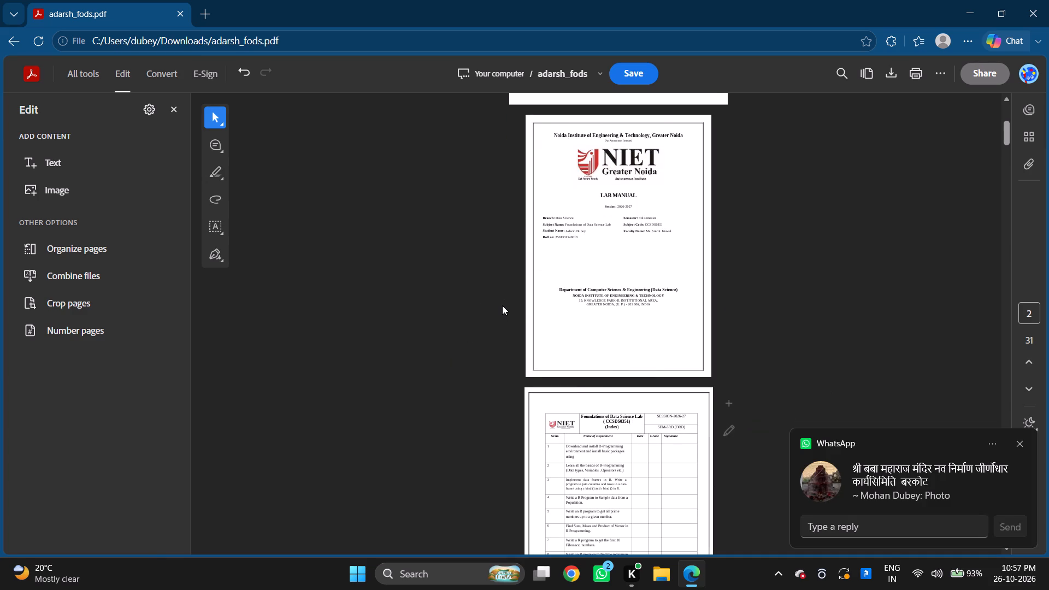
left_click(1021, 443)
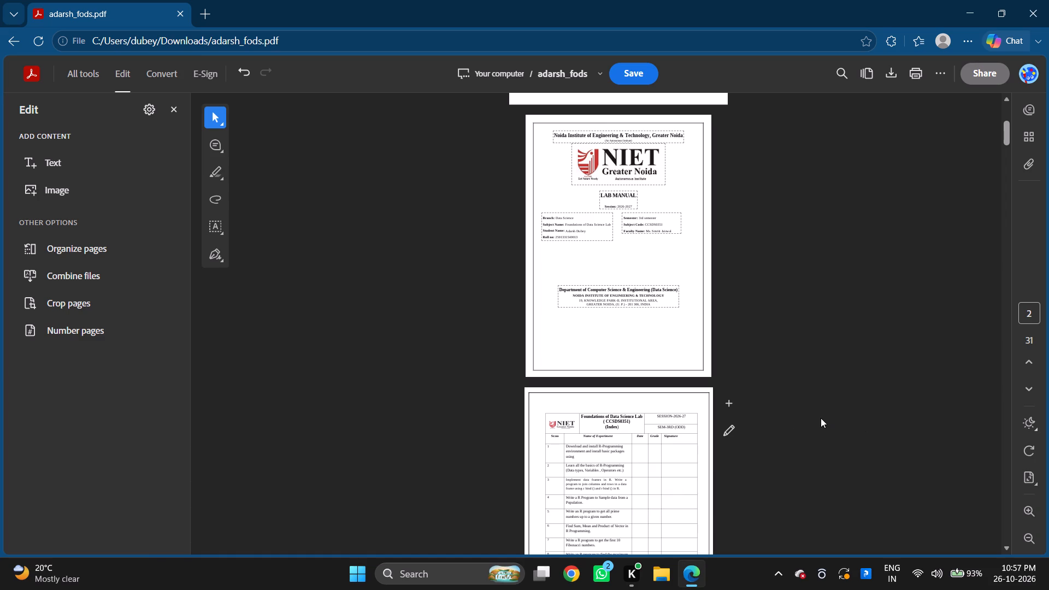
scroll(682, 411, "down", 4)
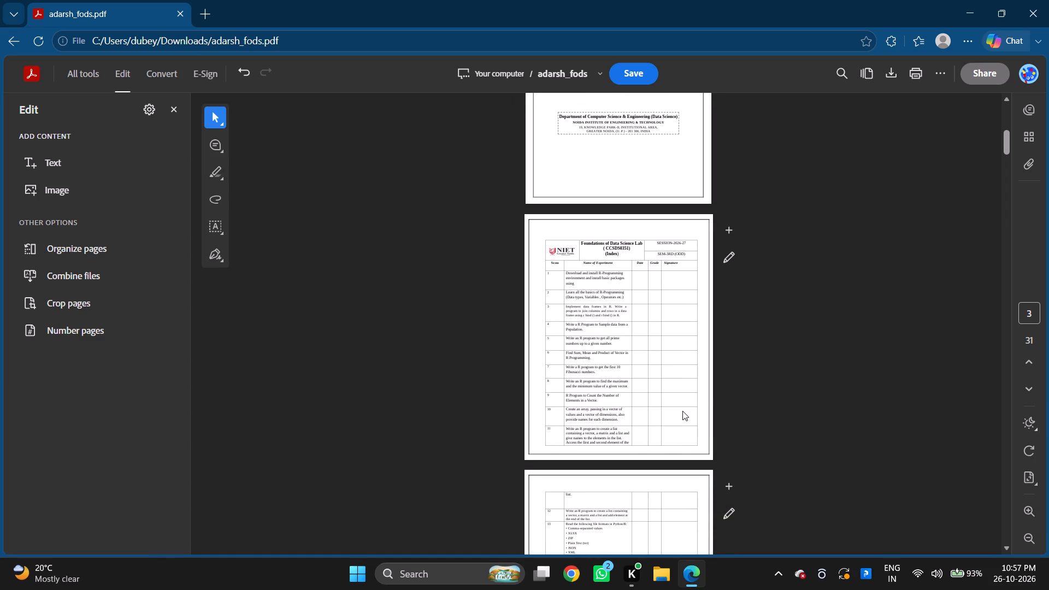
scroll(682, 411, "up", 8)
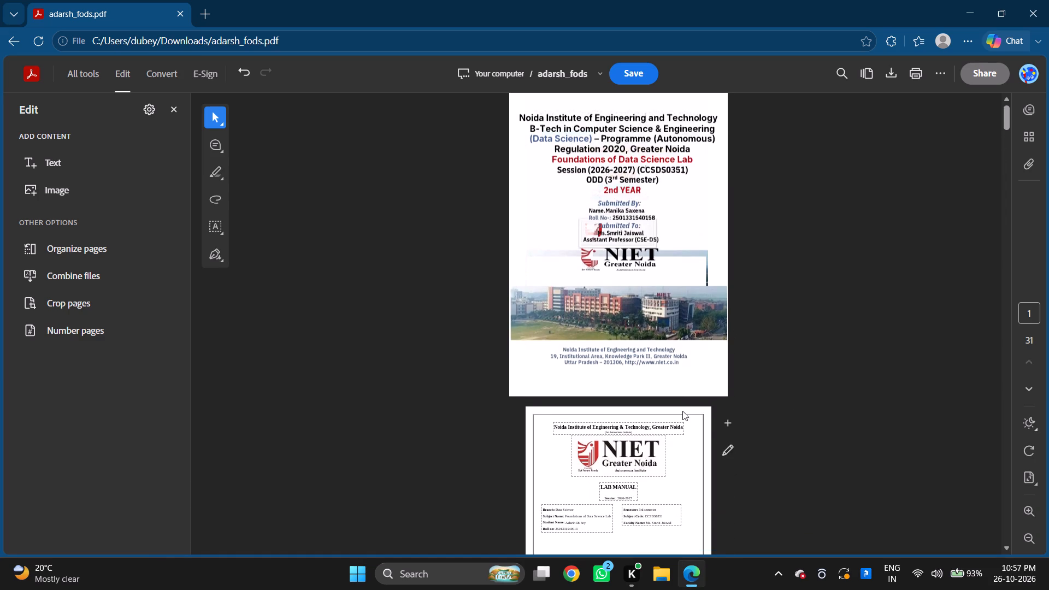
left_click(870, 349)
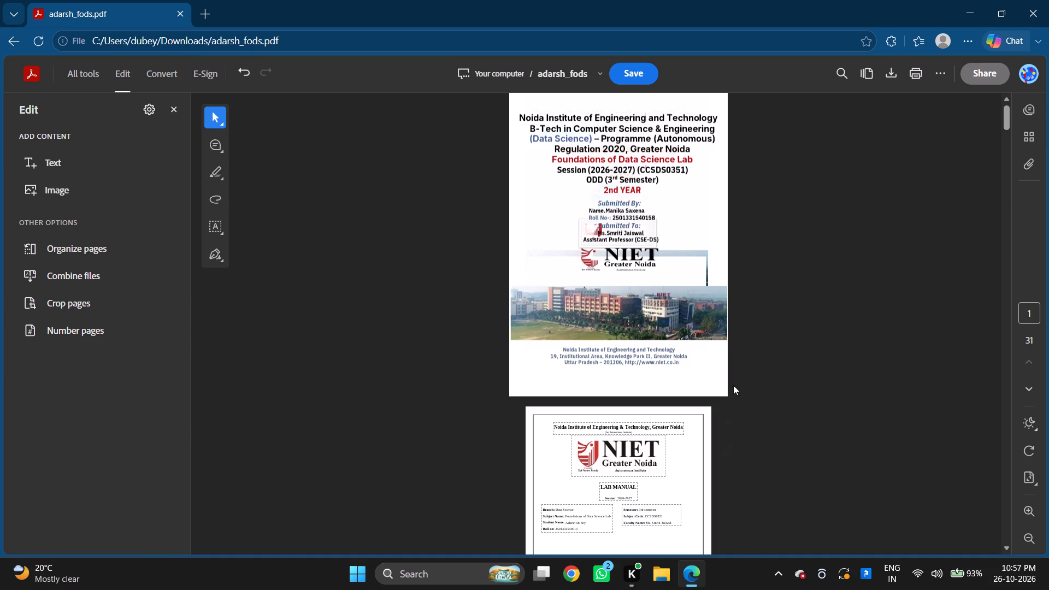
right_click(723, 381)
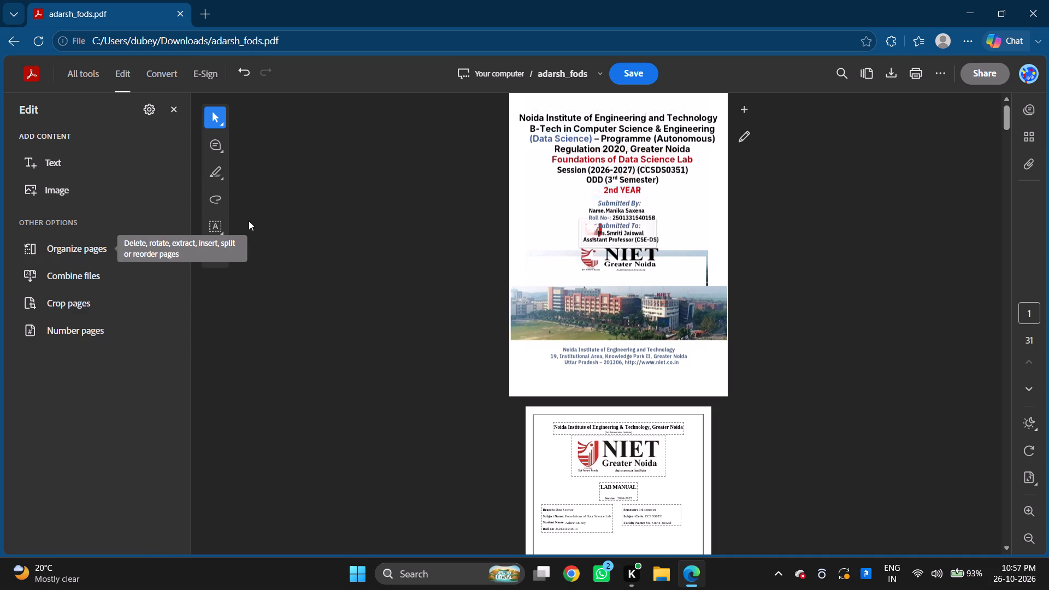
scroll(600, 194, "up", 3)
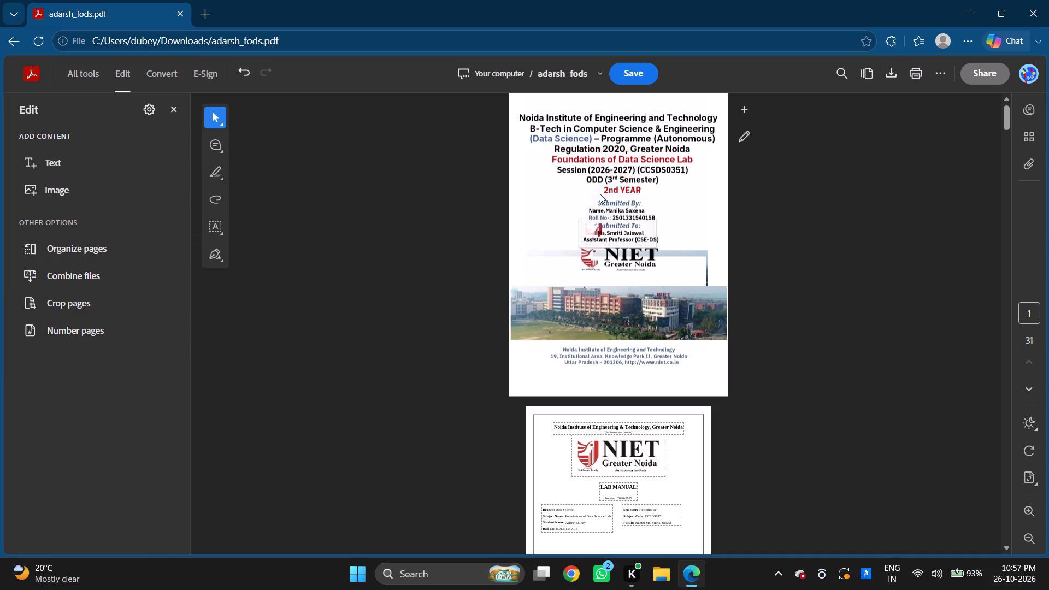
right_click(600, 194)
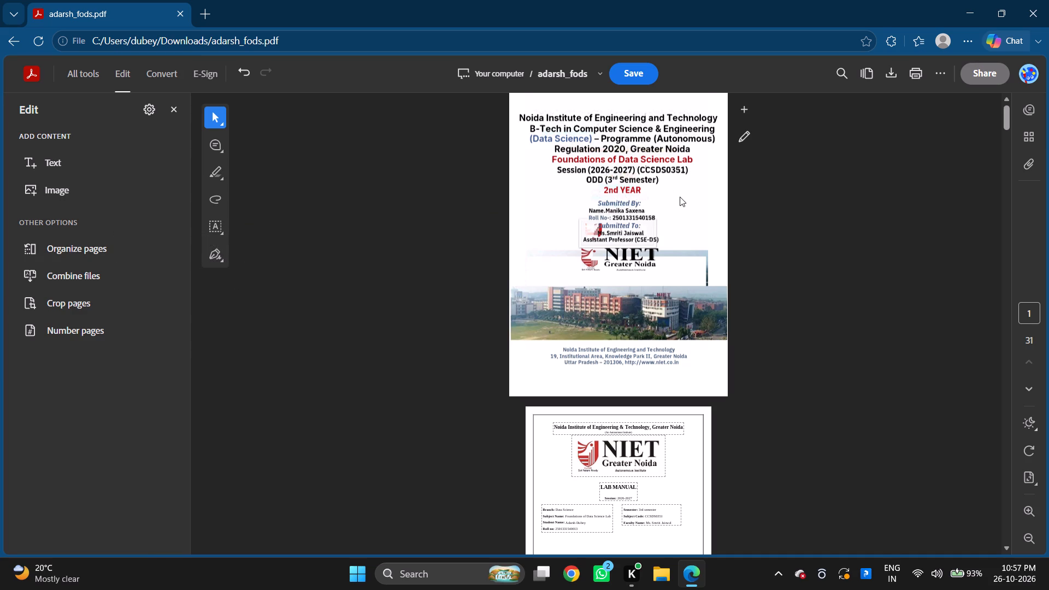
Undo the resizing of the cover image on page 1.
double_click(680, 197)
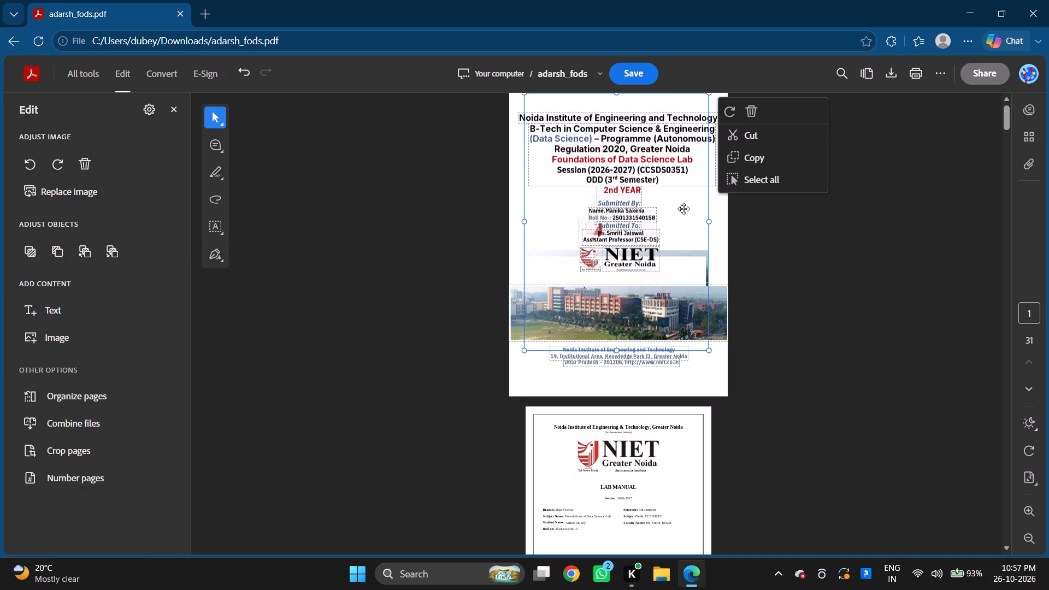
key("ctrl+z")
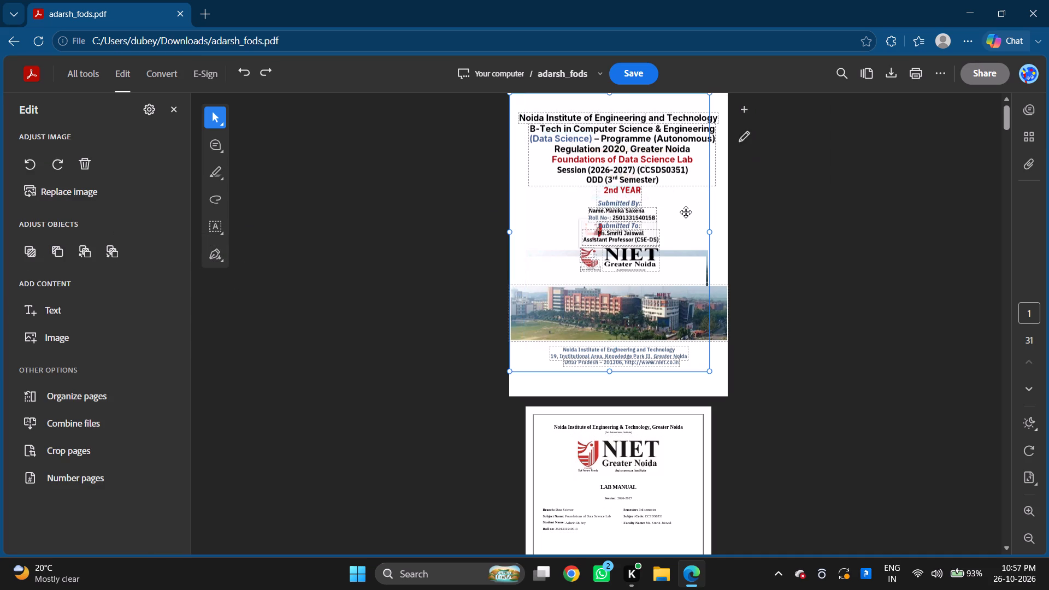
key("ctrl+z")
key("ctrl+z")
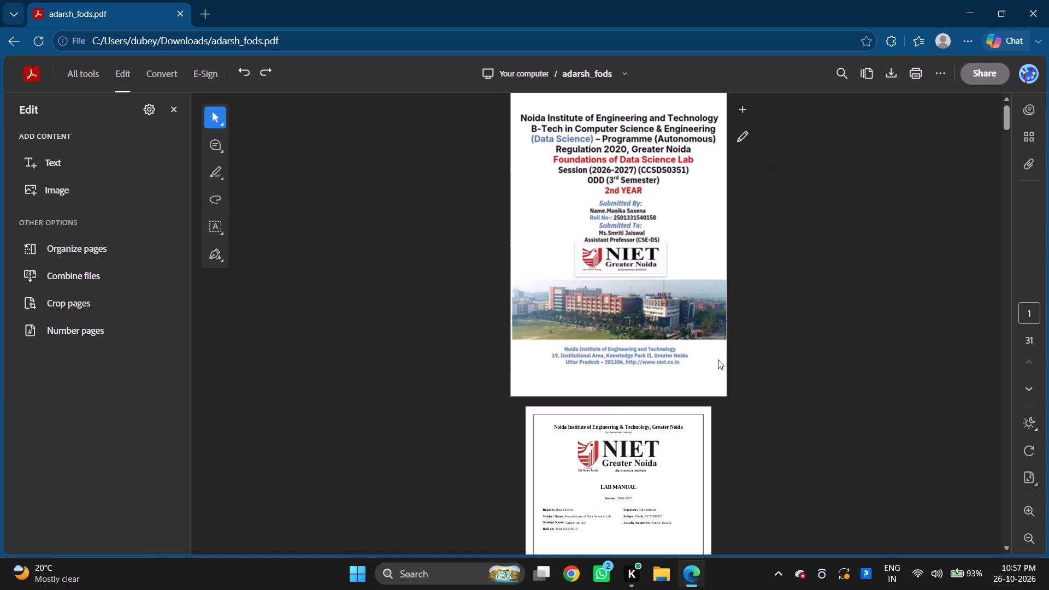
Shrink the cover image on page 1 from its lower-right corner, leaving a narrow white margin along the page's right and bottom edges.
left_click(725, 396)
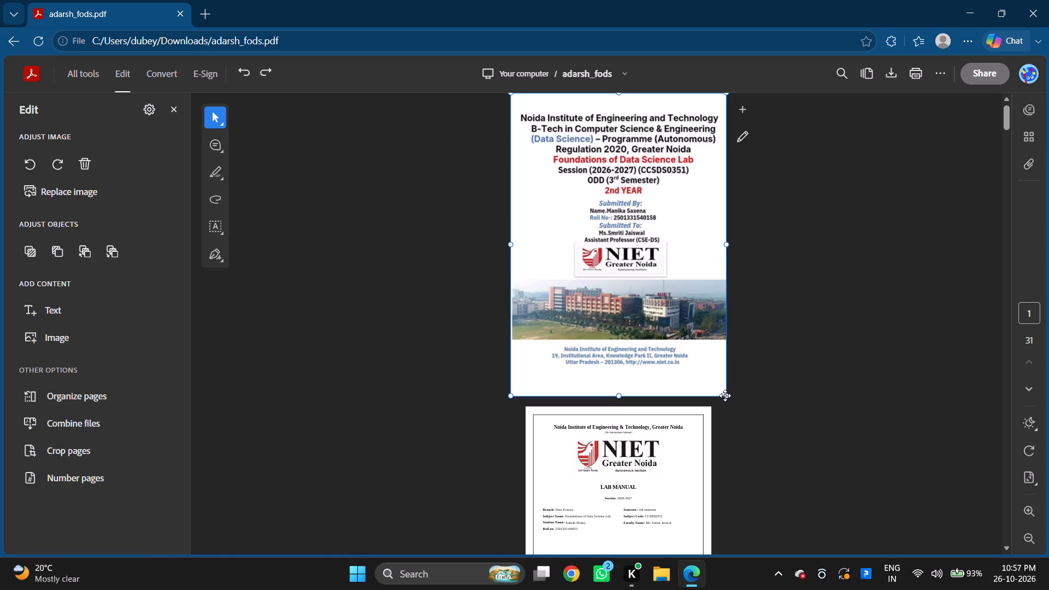
left_click_drag(725, 396, 708, 386)
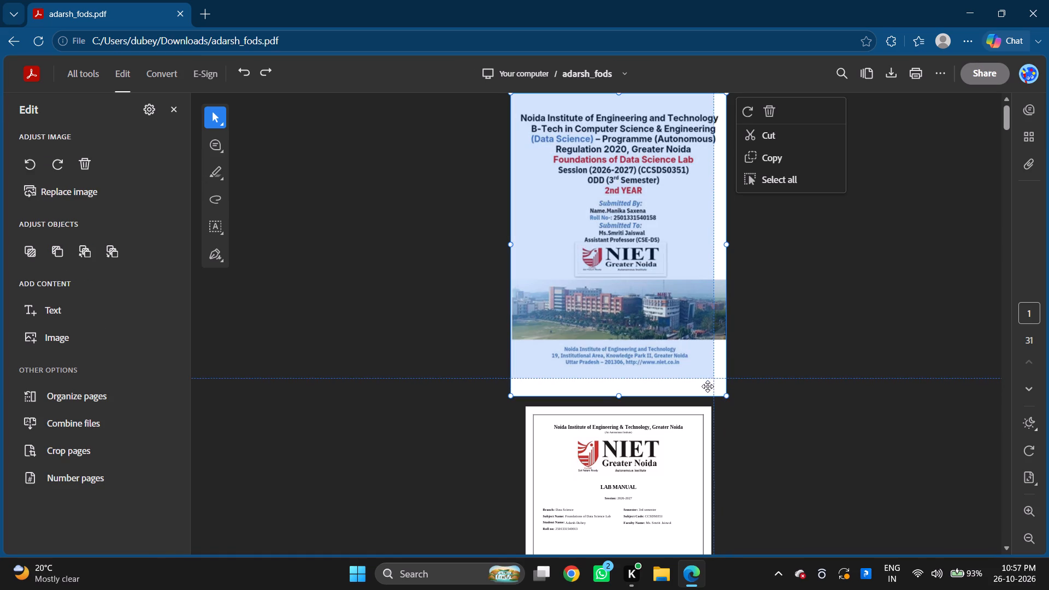
left_click_drag(708, 386, 701, 388)
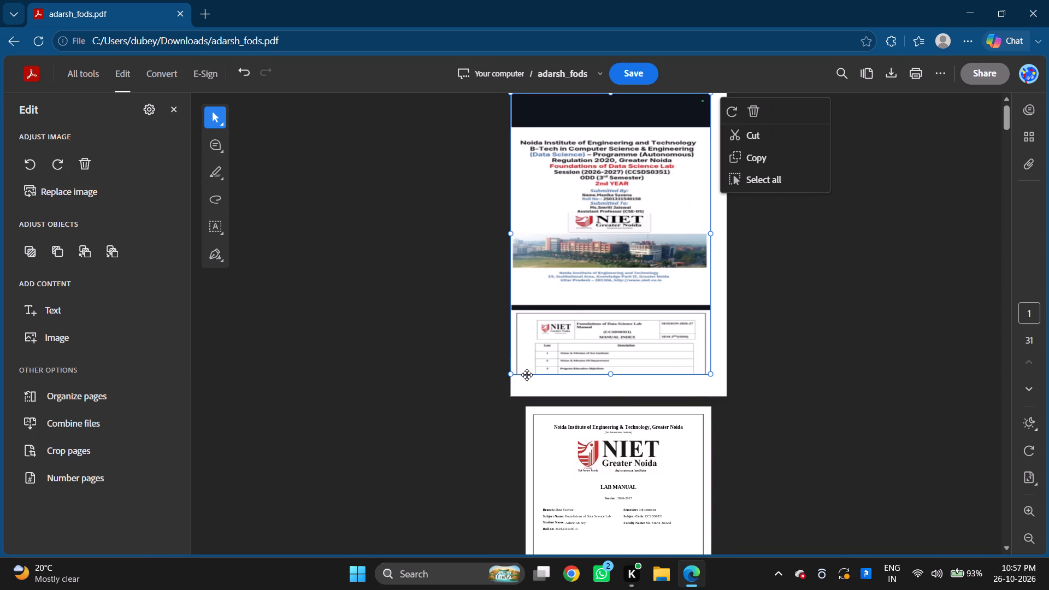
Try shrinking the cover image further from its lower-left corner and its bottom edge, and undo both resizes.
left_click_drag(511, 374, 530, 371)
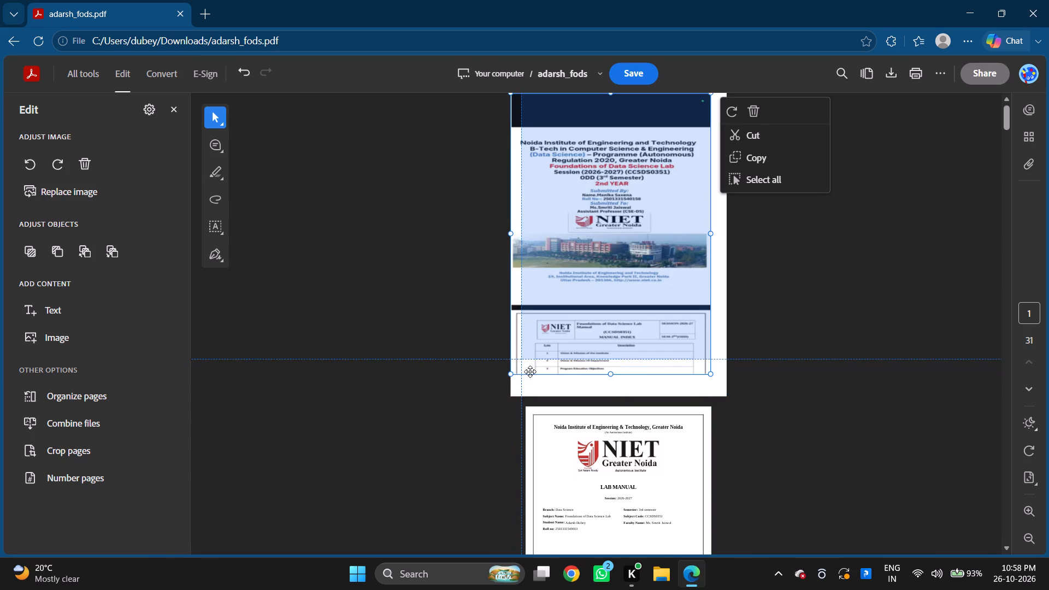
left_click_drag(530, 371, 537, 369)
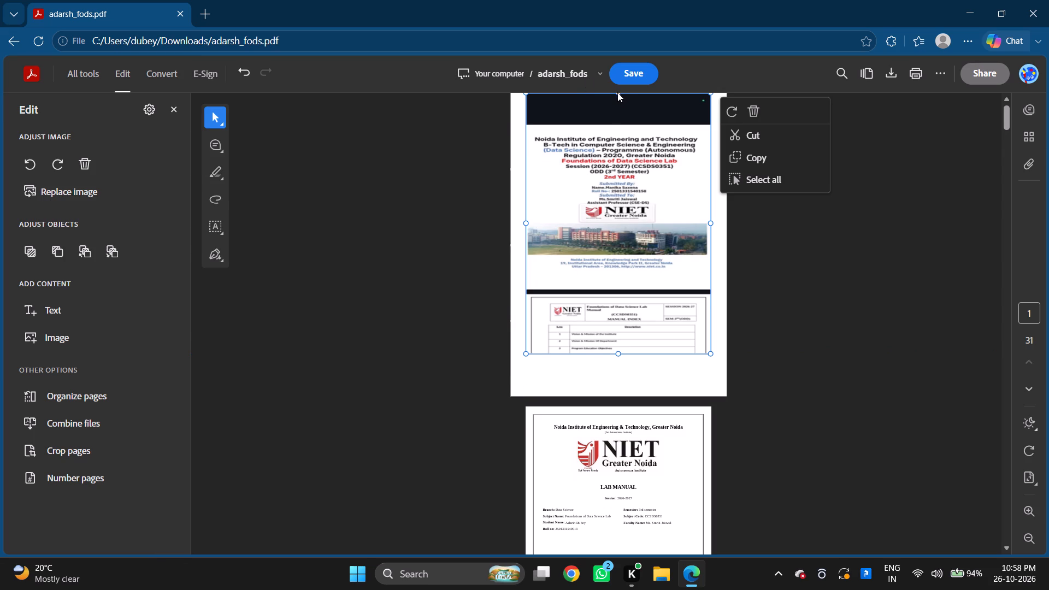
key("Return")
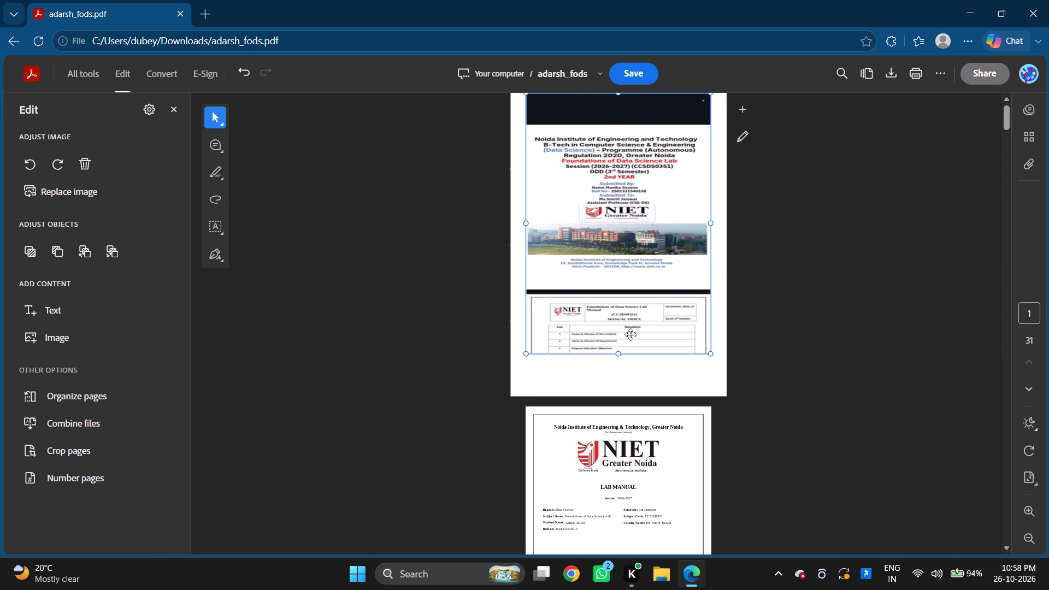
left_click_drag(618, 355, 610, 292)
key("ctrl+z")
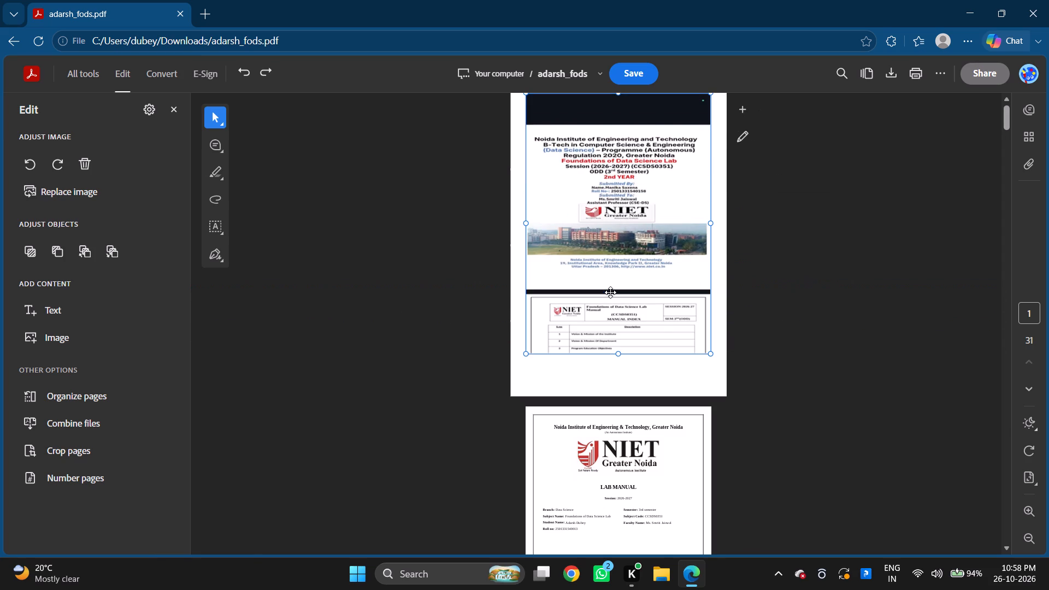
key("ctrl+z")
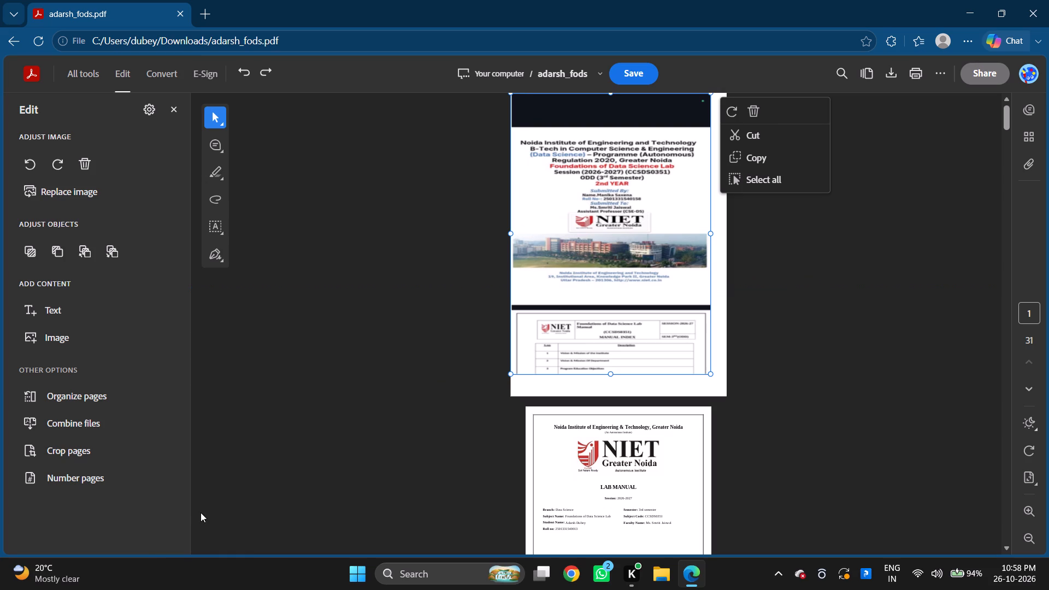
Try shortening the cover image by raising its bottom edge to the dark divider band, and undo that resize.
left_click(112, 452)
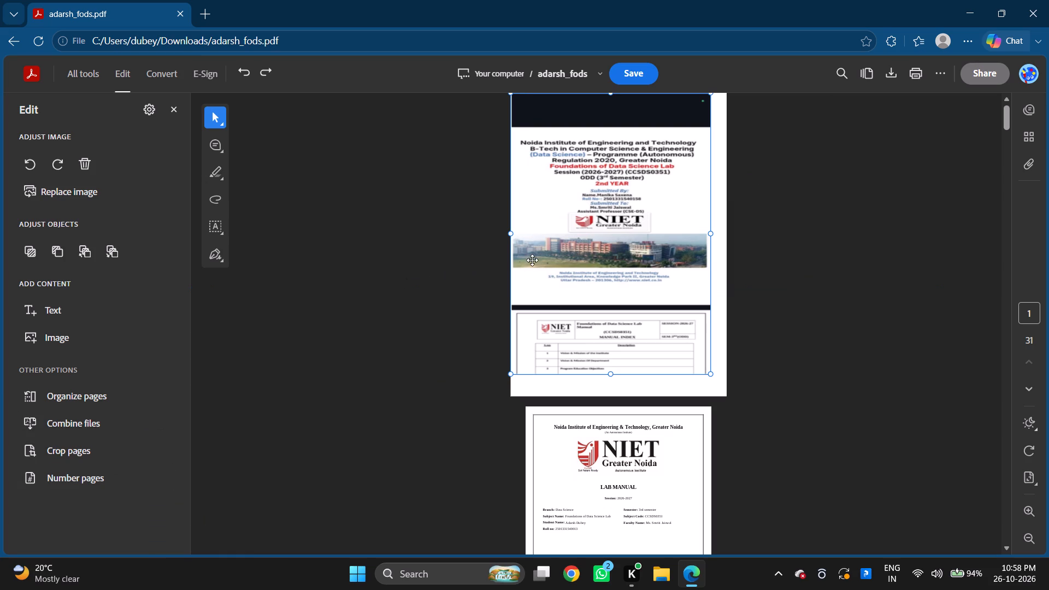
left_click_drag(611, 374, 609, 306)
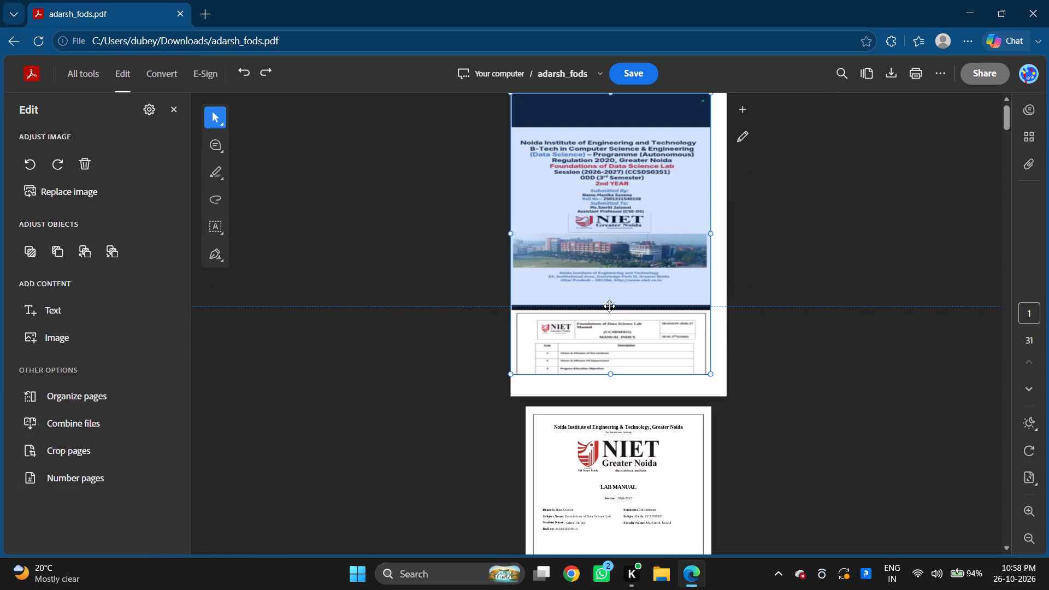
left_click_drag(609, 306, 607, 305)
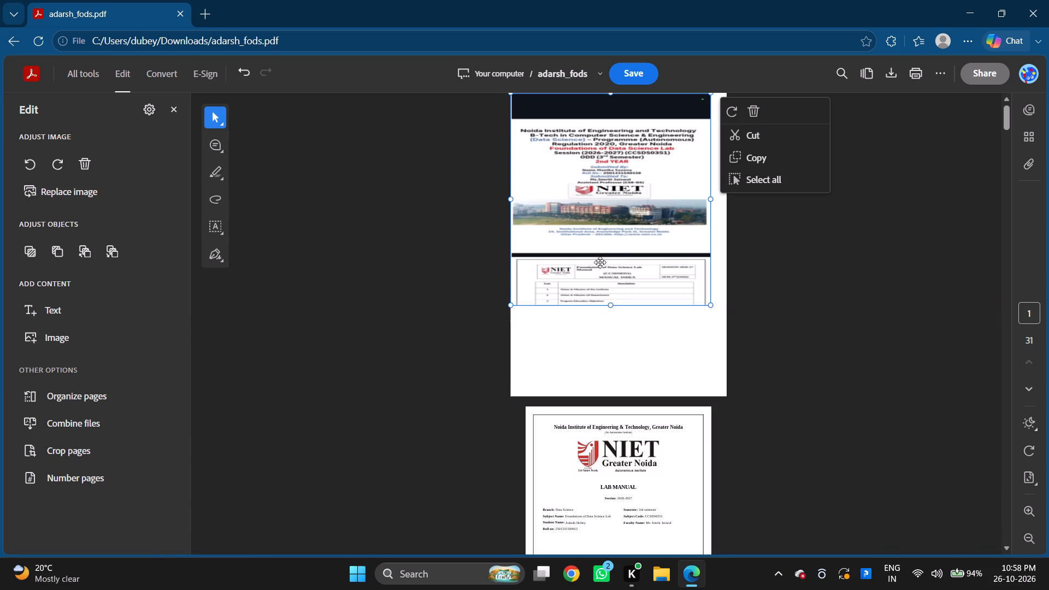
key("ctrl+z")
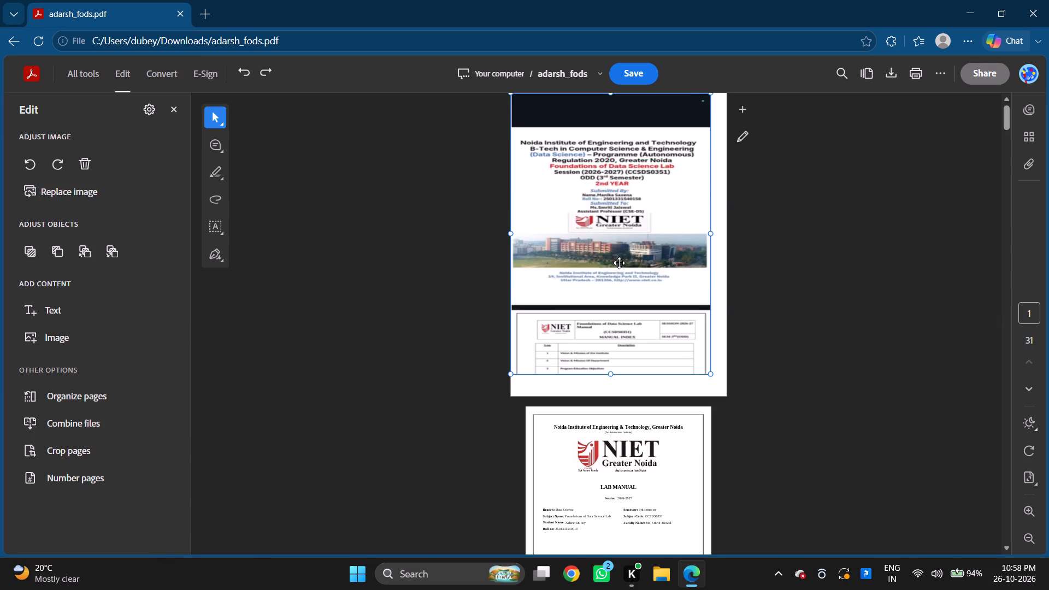
Crop page 1 to the college cover sheet, trimming about 306 pt from the top, 726 pt from the bottom and 82 pt from the right.
left_click(63, 452)
left_click(63, 452)
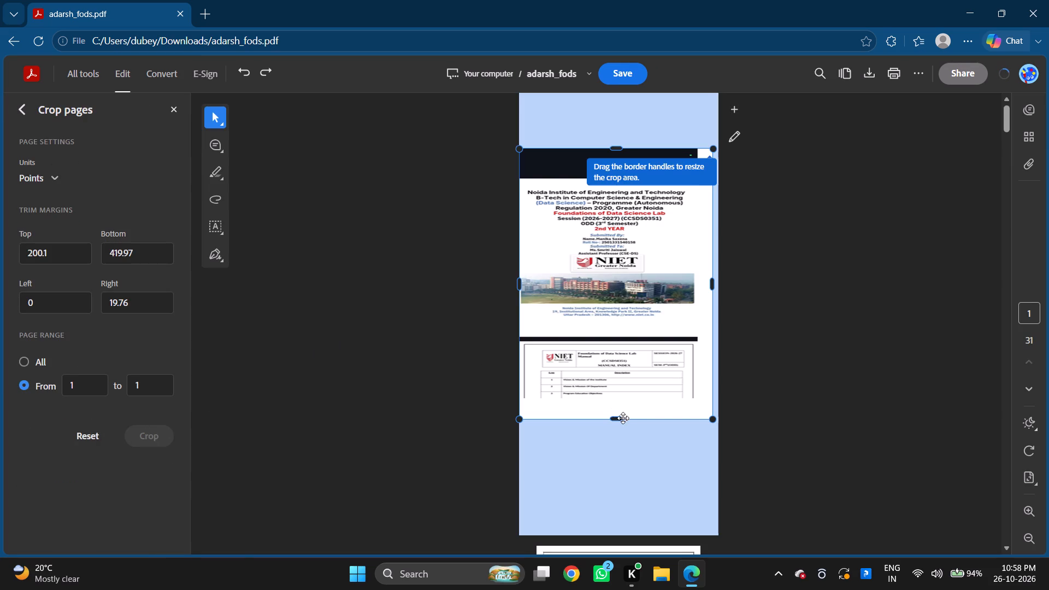
left_click_drag(616, 418, 613, 334)
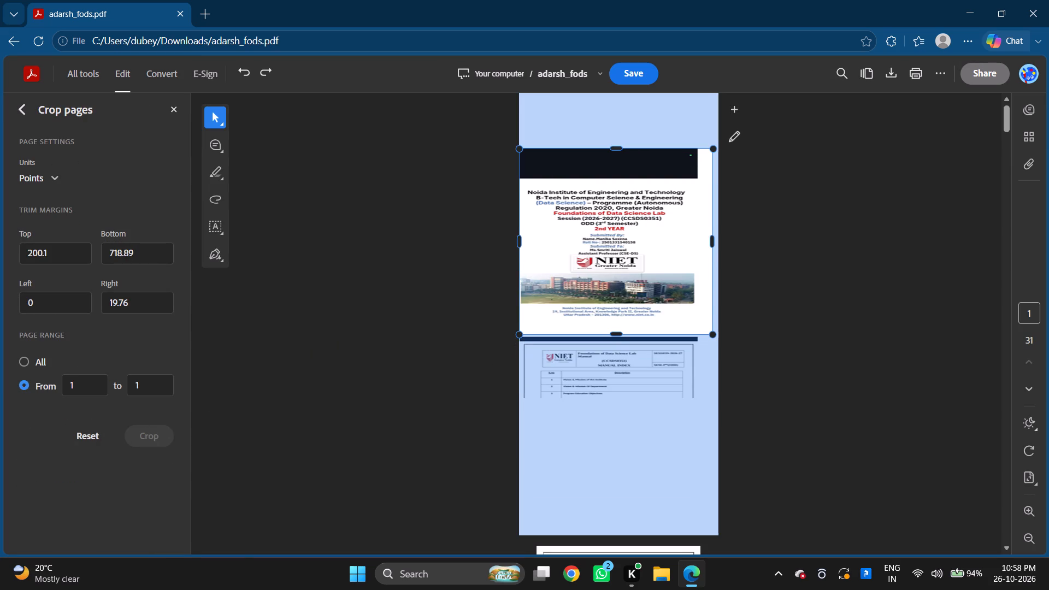
left_click_drag(613, 334, 613, 334)
left_click_drag(616, 147, 614, 176)
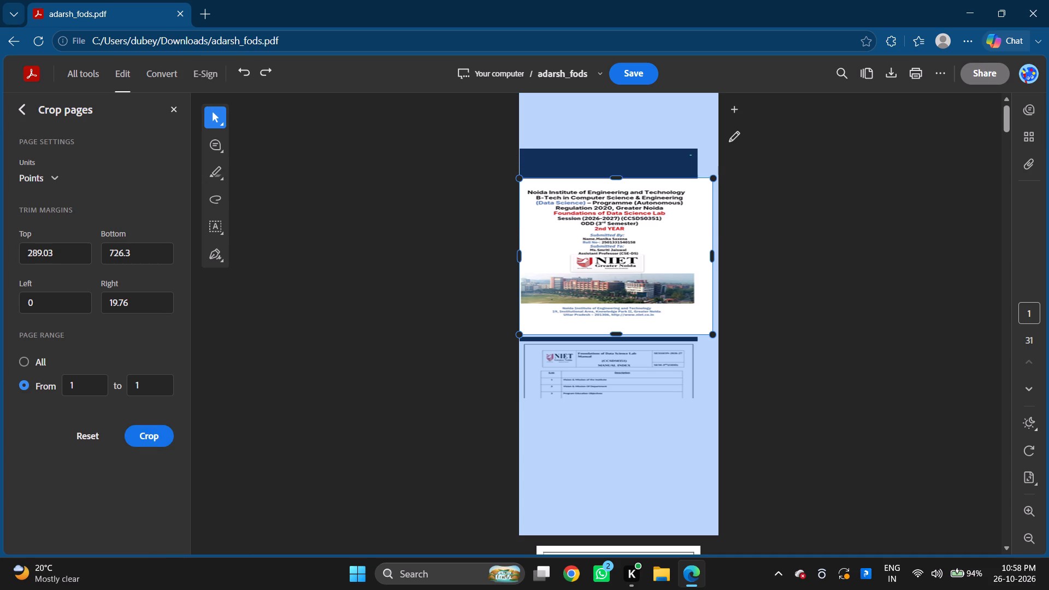
left_click_drag(614, 176, 615, 179)
left_click_drag(710, 252, 692, 255)
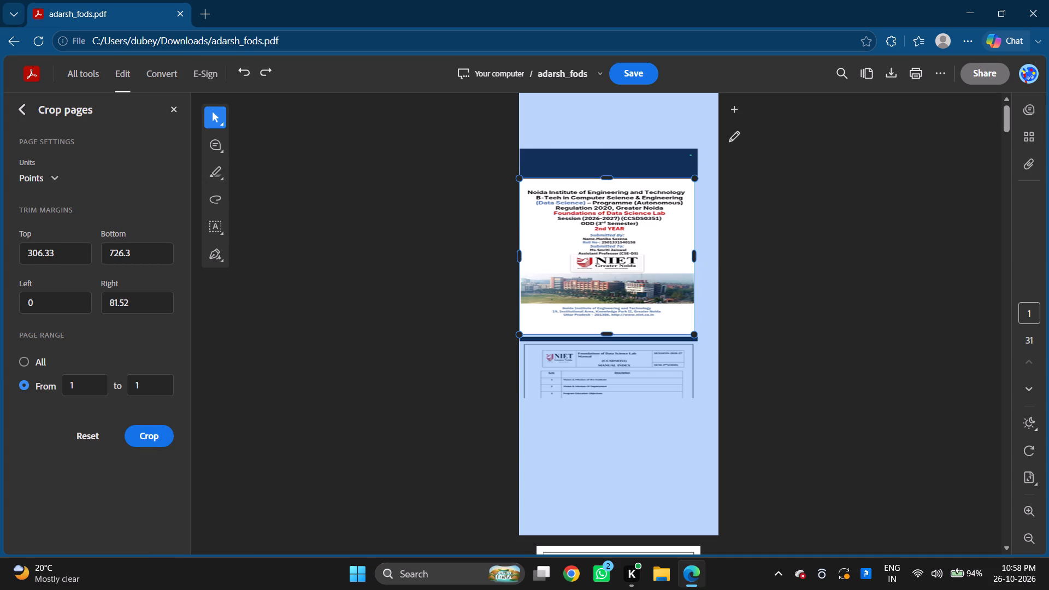
left_click_drag(518, 251, 521, 252)
left_click_drag(521, 252, 524, 253)
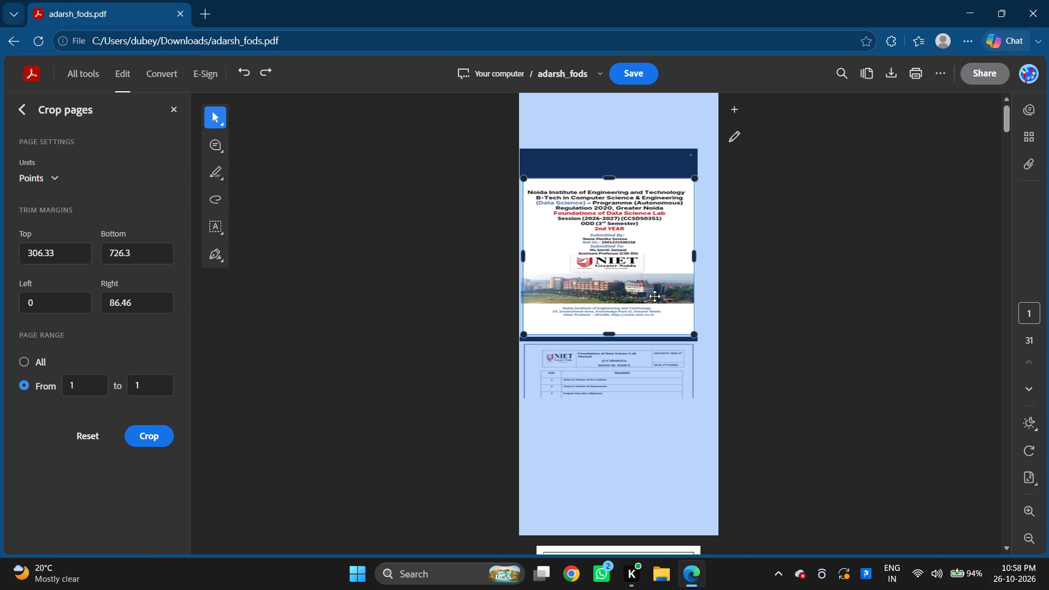
Crop page 1 to the white cover sheet, trimming 306.33 pt top, 726.3 pt bottom, 14.82 pt left and 86.46 pt right.
key("Return")
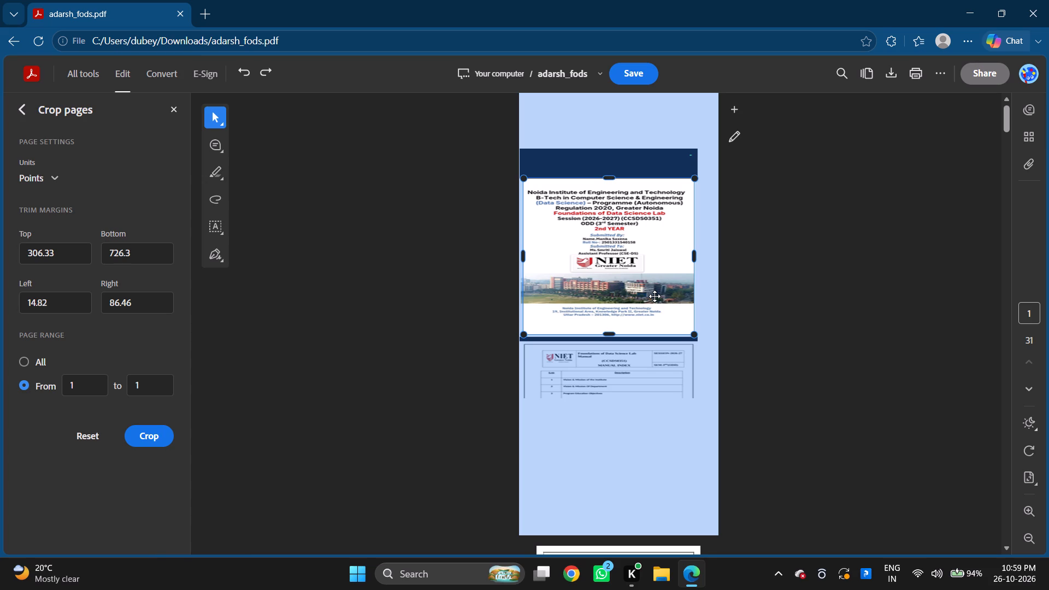
left_click(655, 296)
left_click(655, 296)
key("Return")
left_click(160, 436)
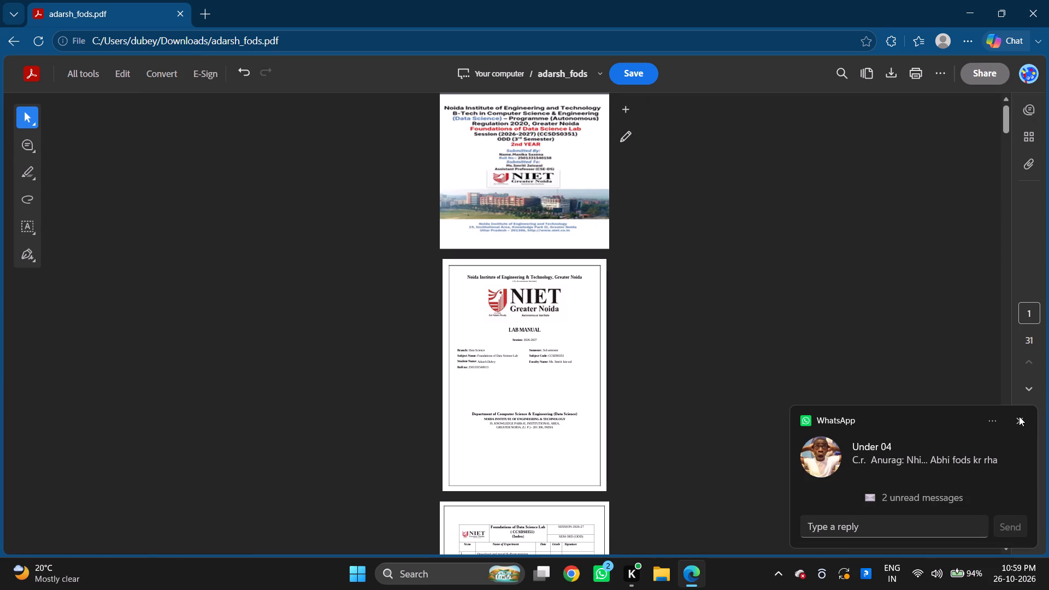
Dismiss the WhatsApp notification and look over the cropped cover page.
left_click(1019, 416)
scroll(757, 235, "up", 7)
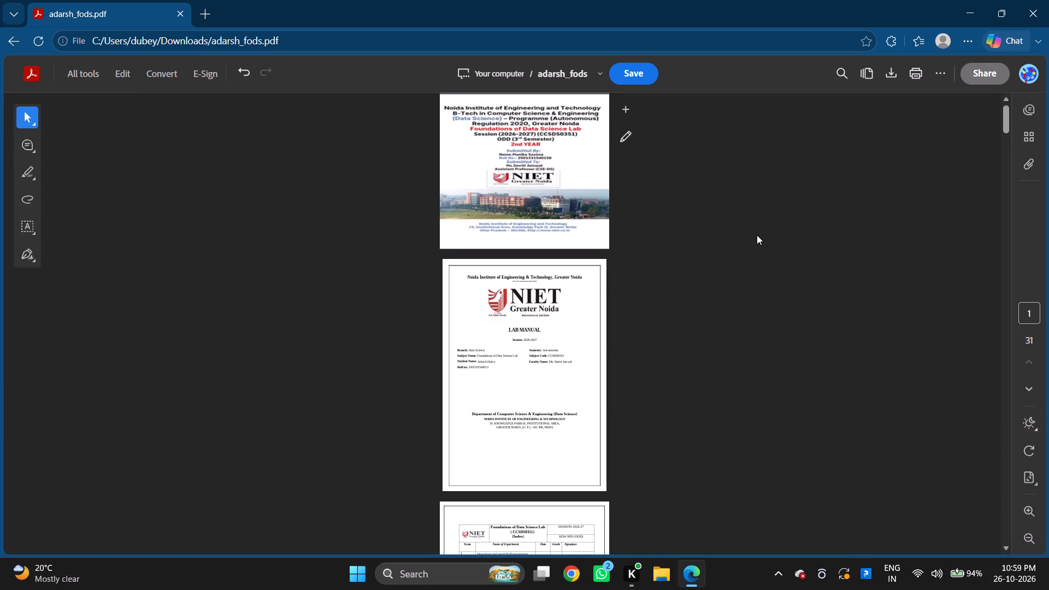
left_click(576, 187)
scroll(576, 187, "up", 8)
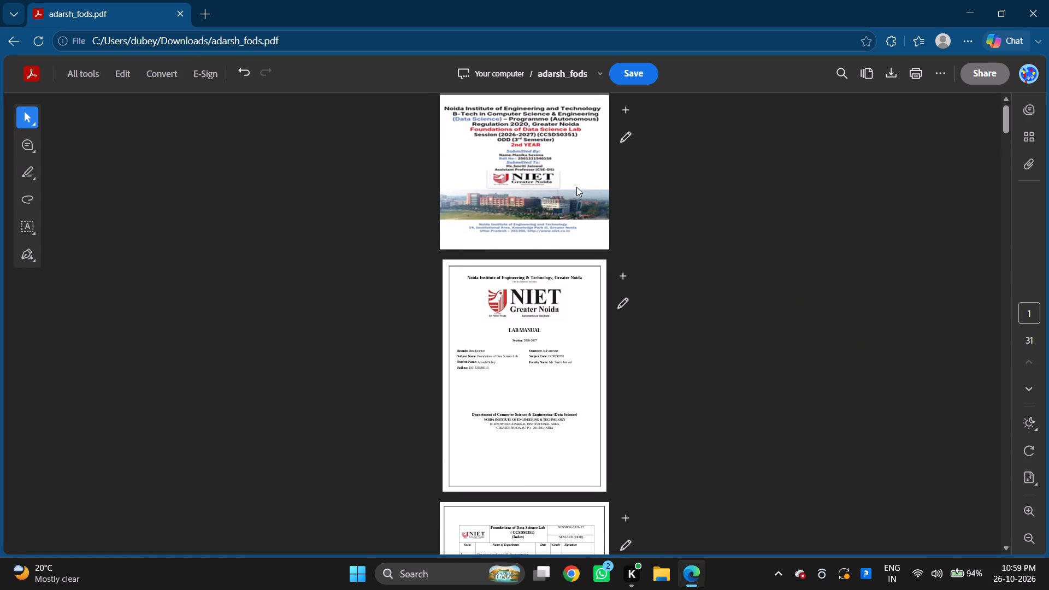
Activate the Type text tool for adding text to the document.
left_click(29, 221)
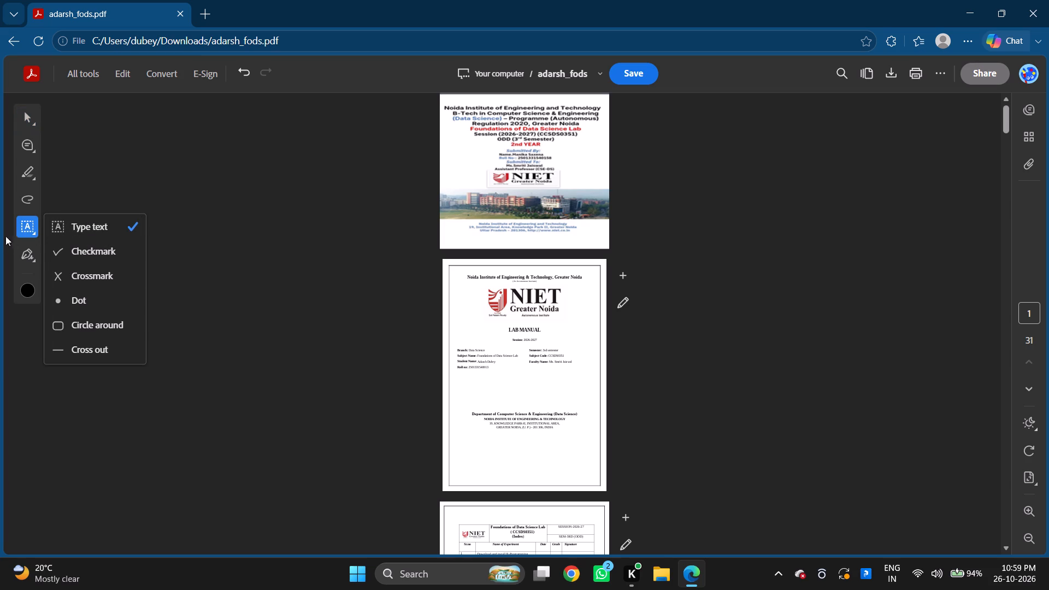
Switch the document to edit mode so the cropped cover page's scanned content is converted to editable text and images.
left_click(175, 145)
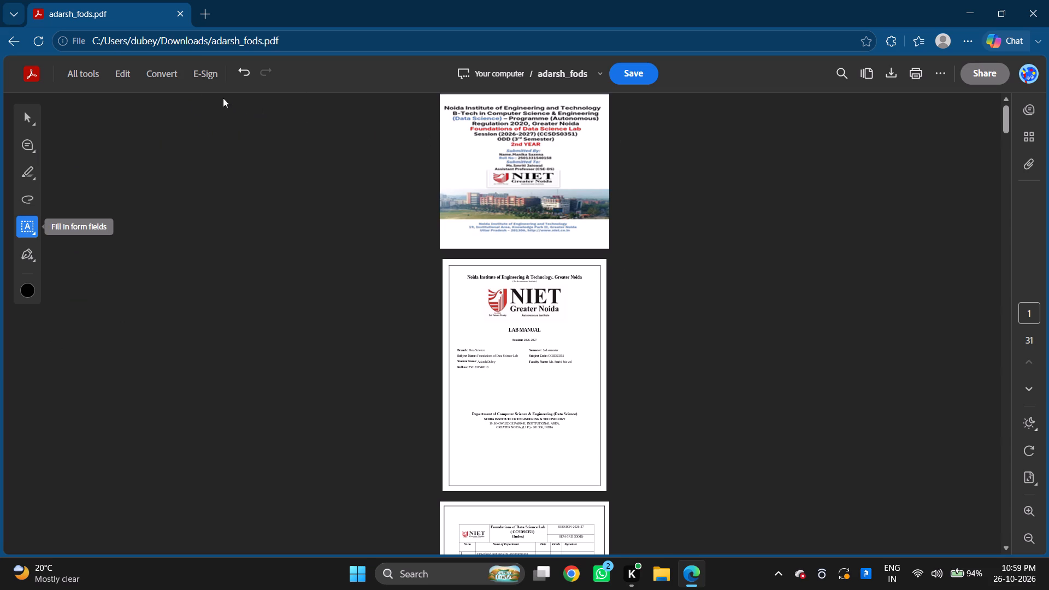
left_click(128, 81)
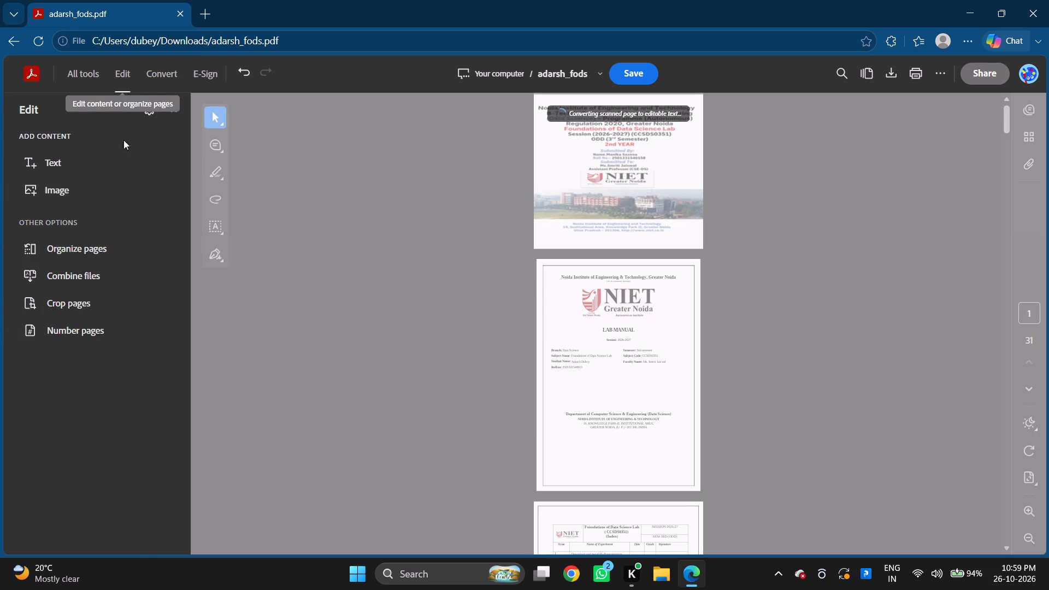
left_click(58, 190)
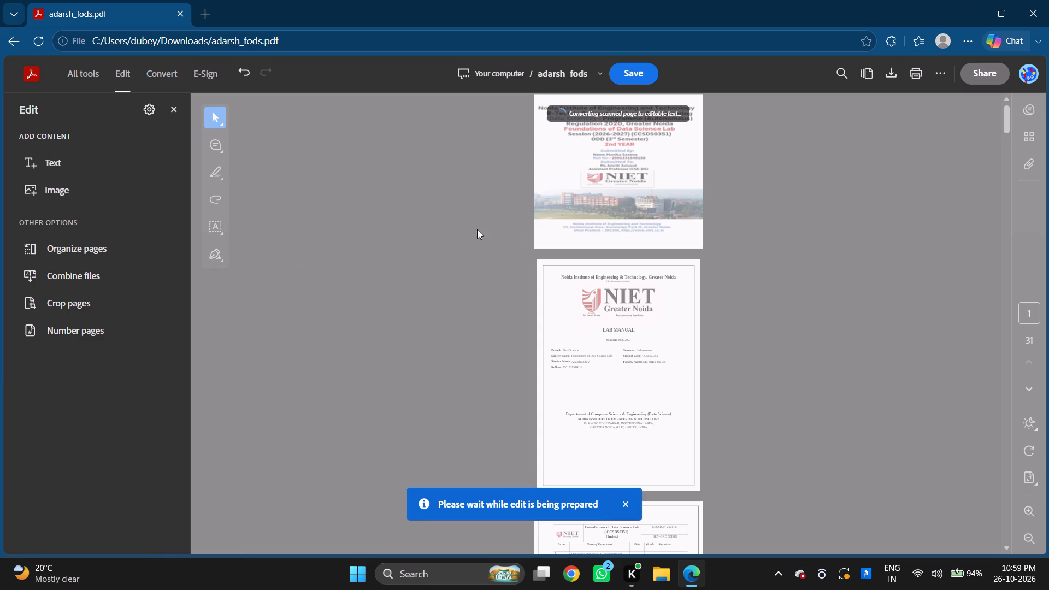
left_click(451, 227)
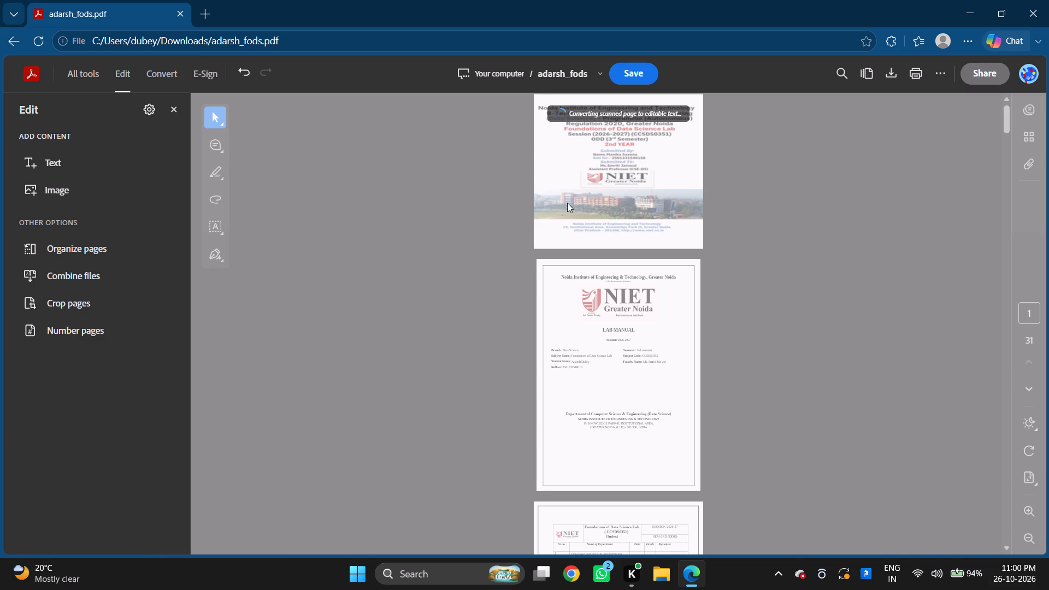
scroll(567, 203, "down", 4)
left_click(775, 239)
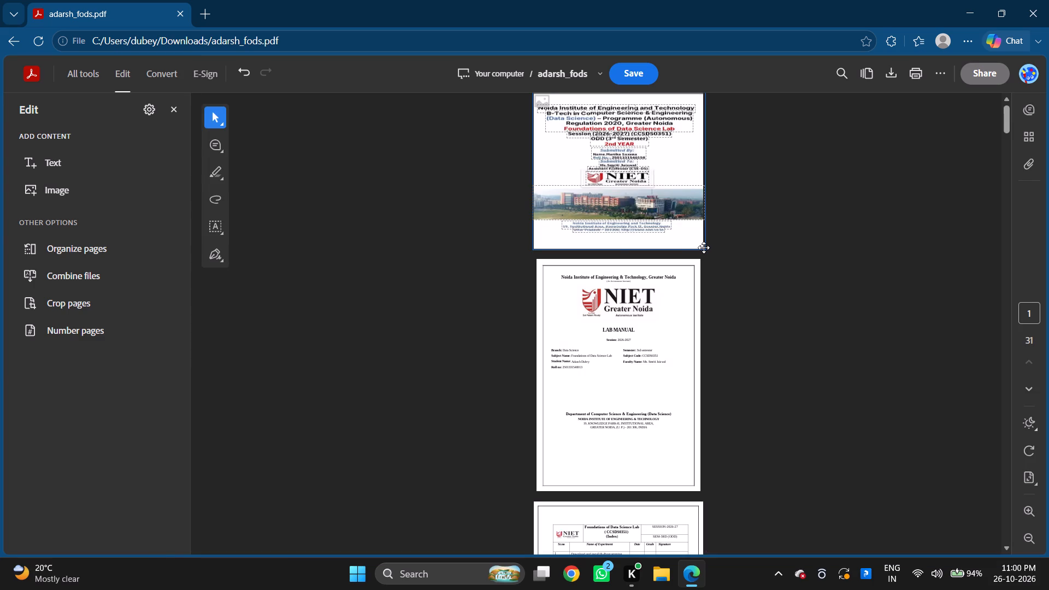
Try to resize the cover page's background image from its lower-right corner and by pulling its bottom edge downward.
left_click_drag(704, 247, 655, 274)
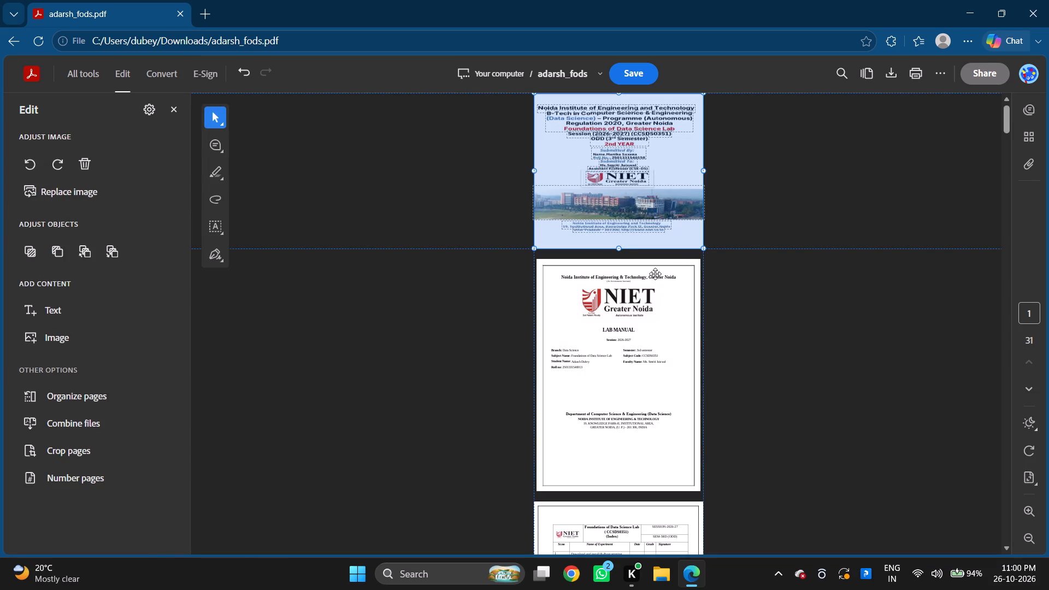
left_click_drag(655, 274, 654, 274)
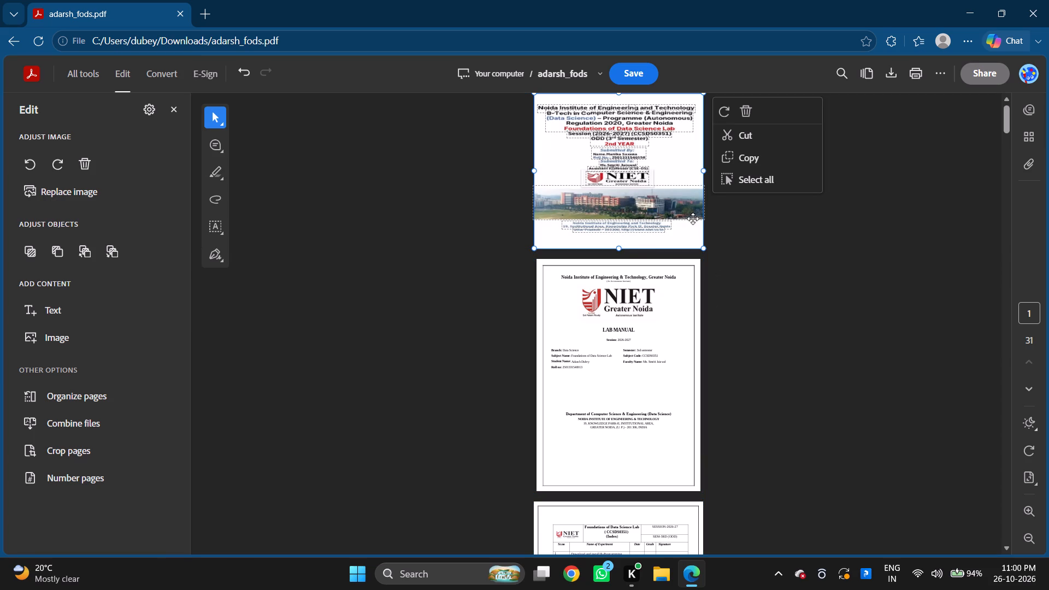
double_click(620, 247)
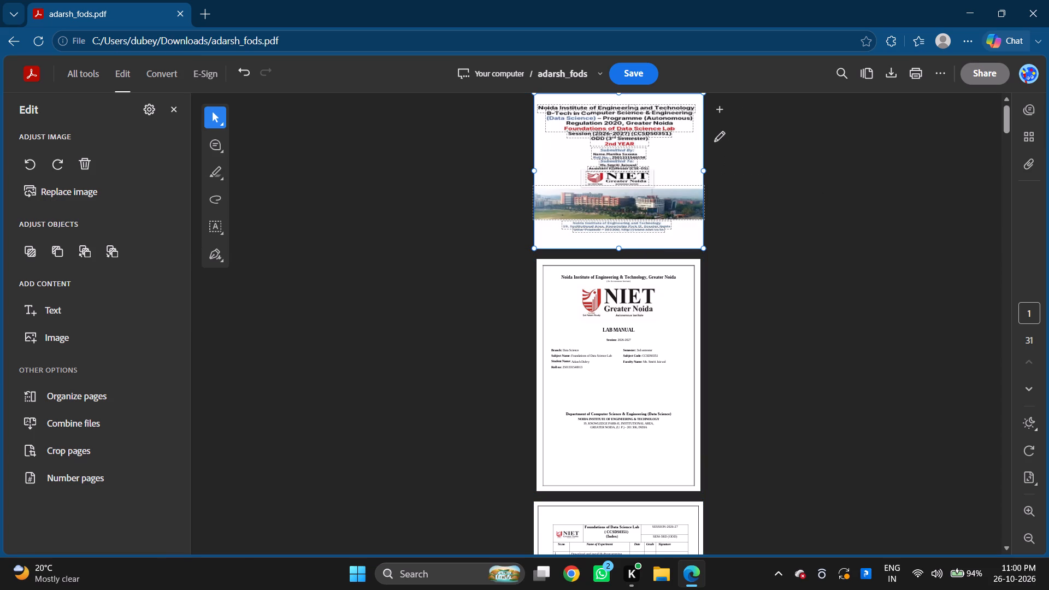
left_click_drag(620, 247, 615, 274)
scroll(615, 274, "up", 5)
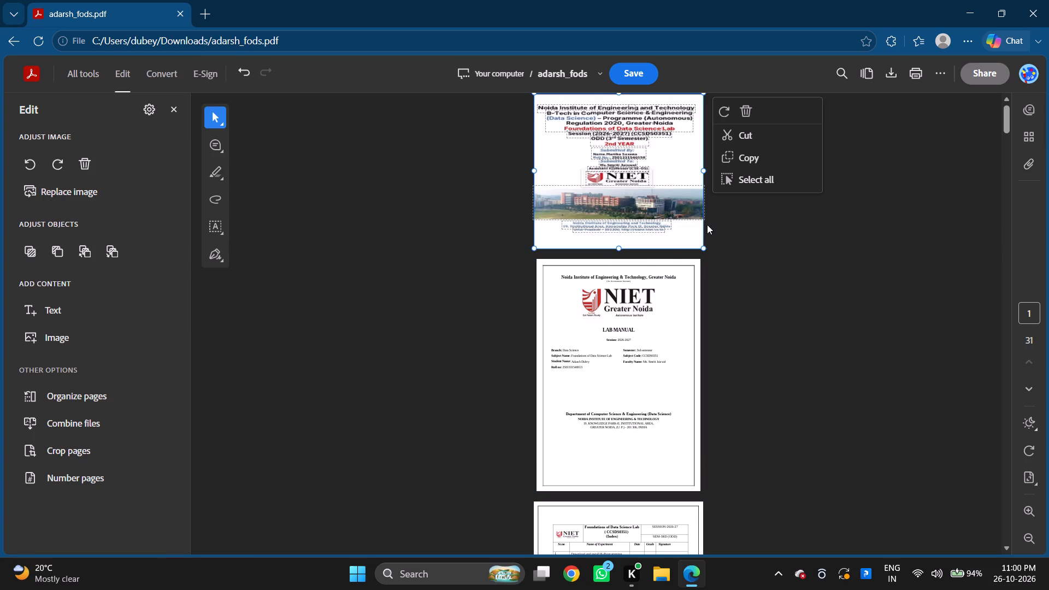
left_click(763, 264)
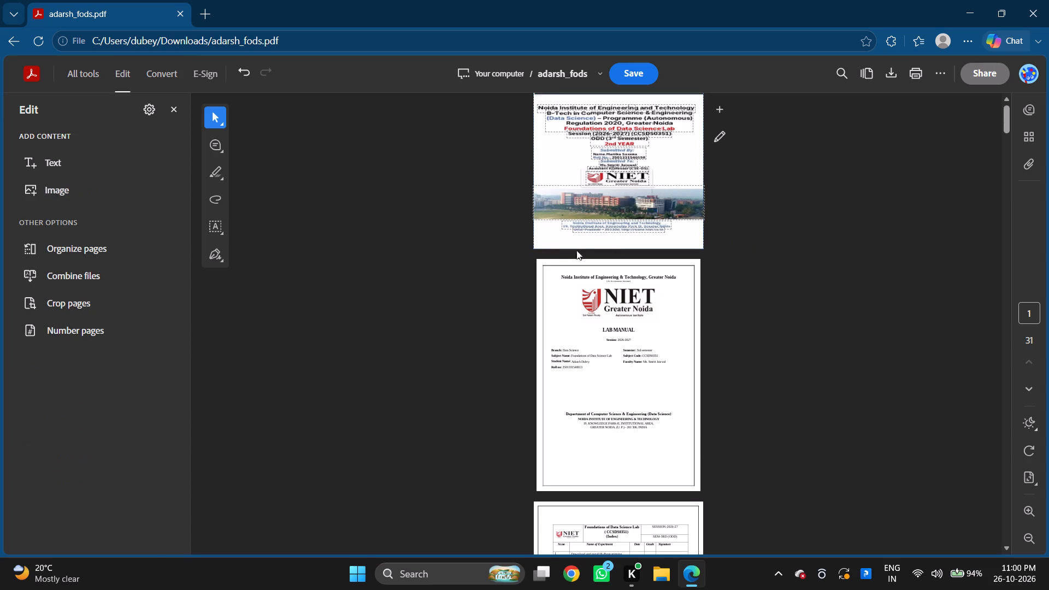
Shrink the cover page's background image slightly inward from its lower-left corner, leaving a thin margin on the left and bottom.
left_click(534, 246)
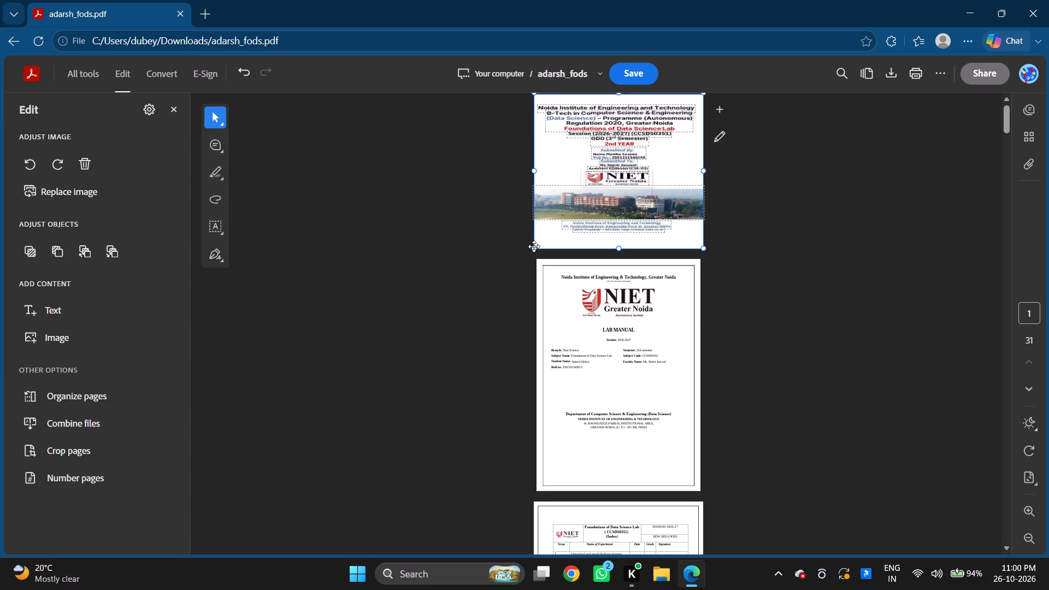
left_click_drag(533, 247, 538, 247)
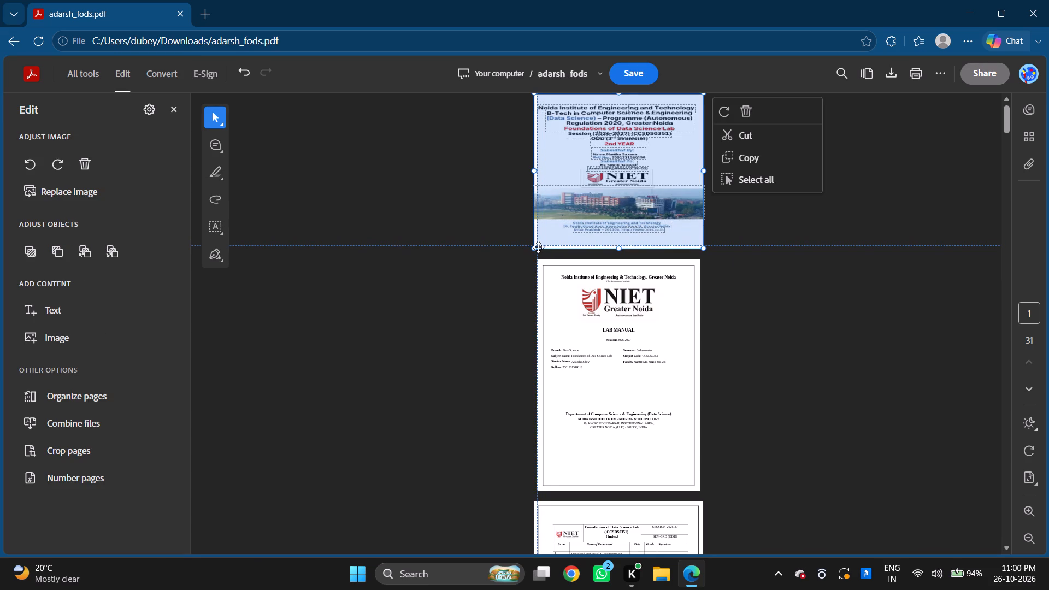
left_click_drag(538, 247, 538, 246)
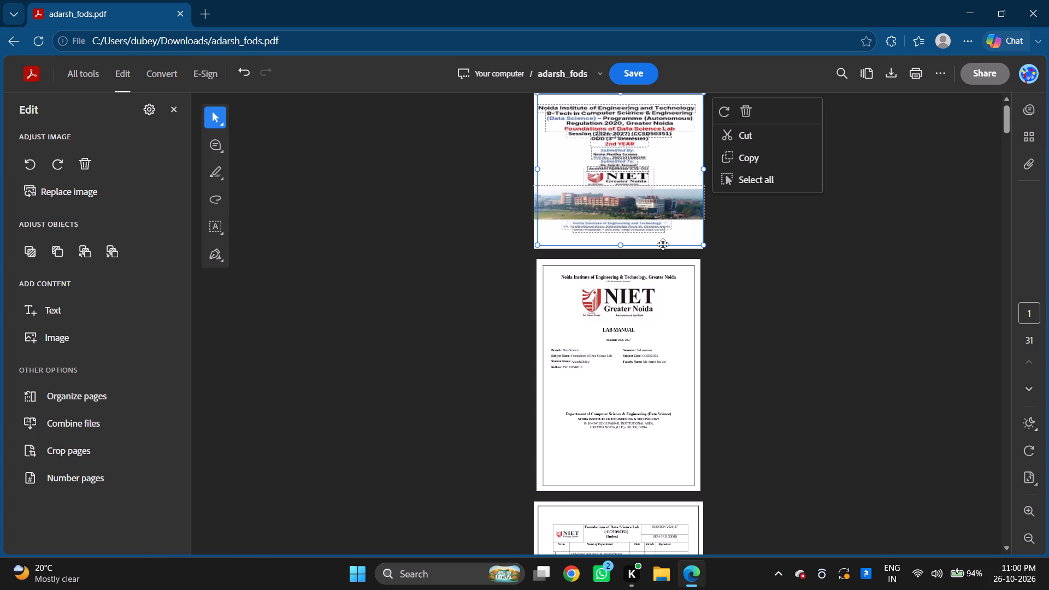
Shrink the cover page's background image slightly inward from its lower-right corner, leaving a thin margin on the right and bottom.
left_click_drag(703, 245, 698, 243)
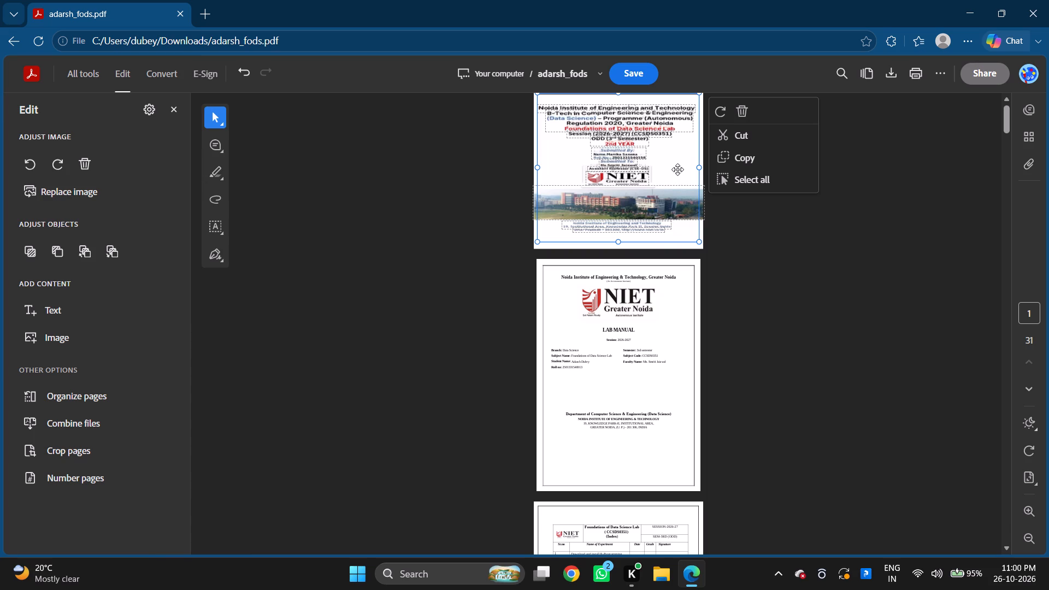
key("Return")
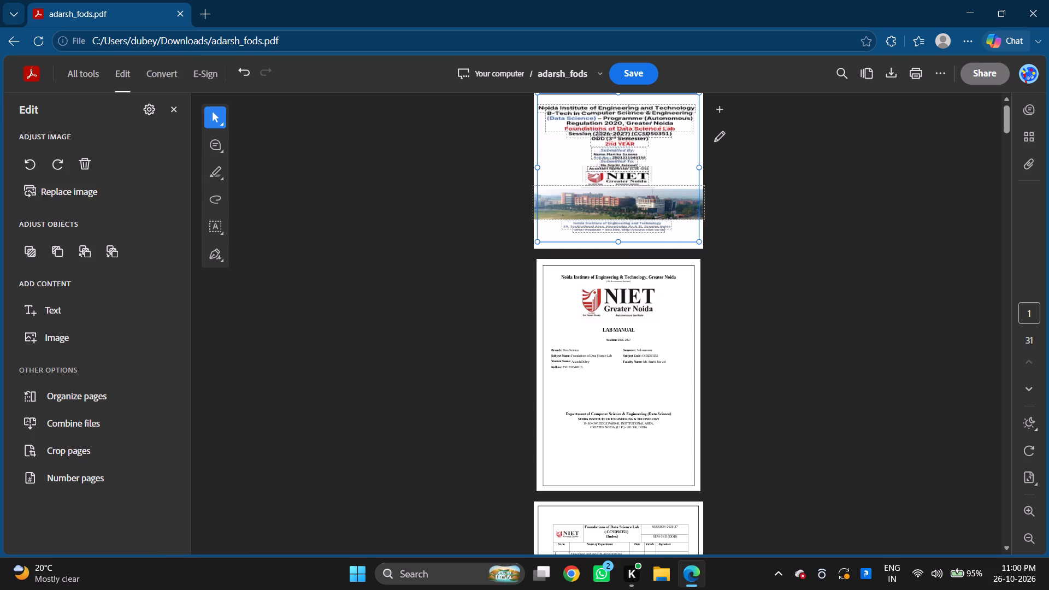
scroll(676, 143, "up", 6)
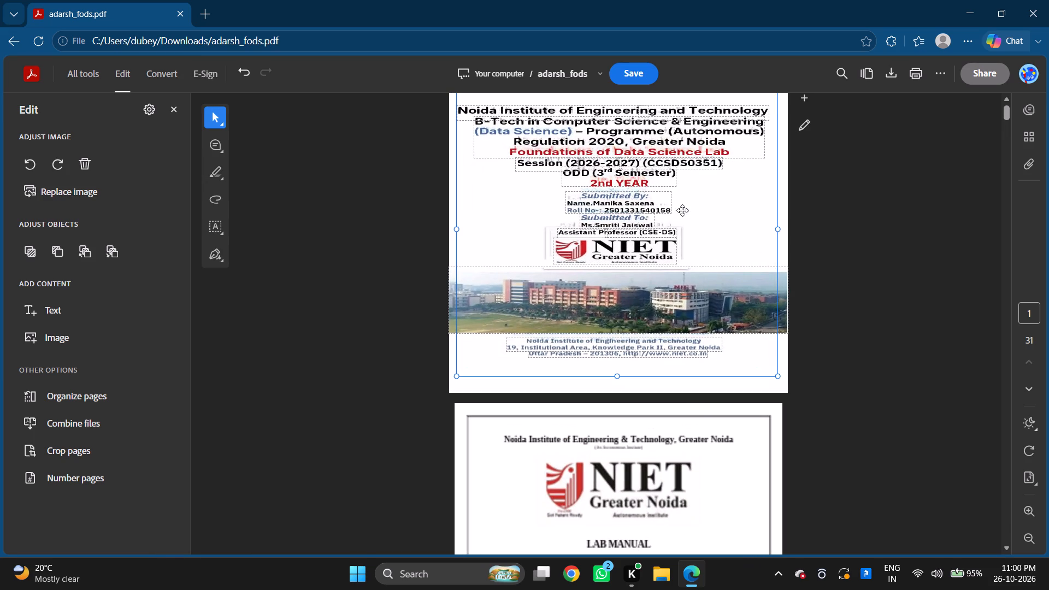
scroll(690, 213, "left", 1)
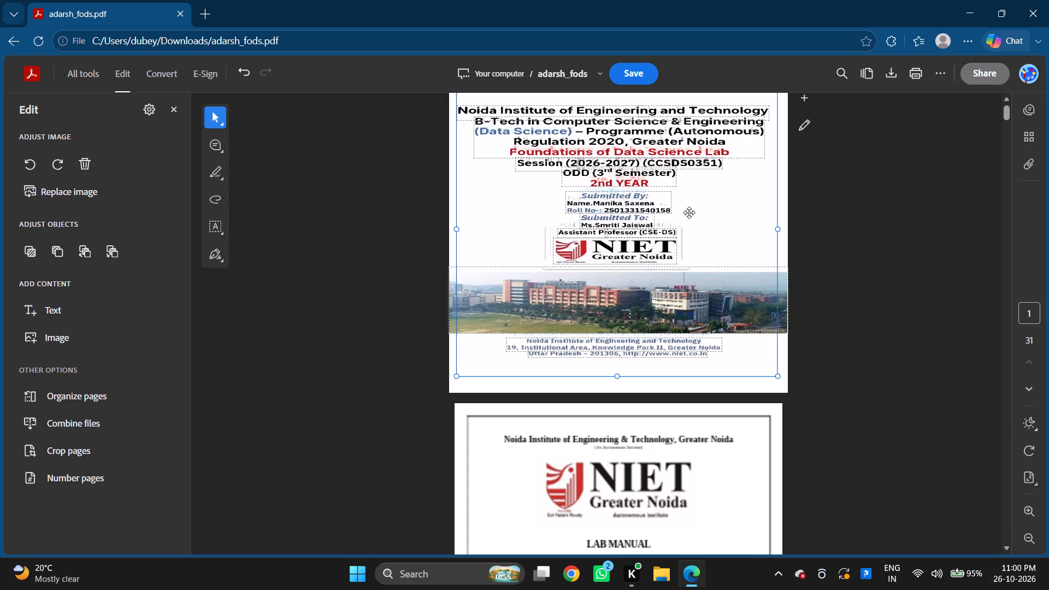
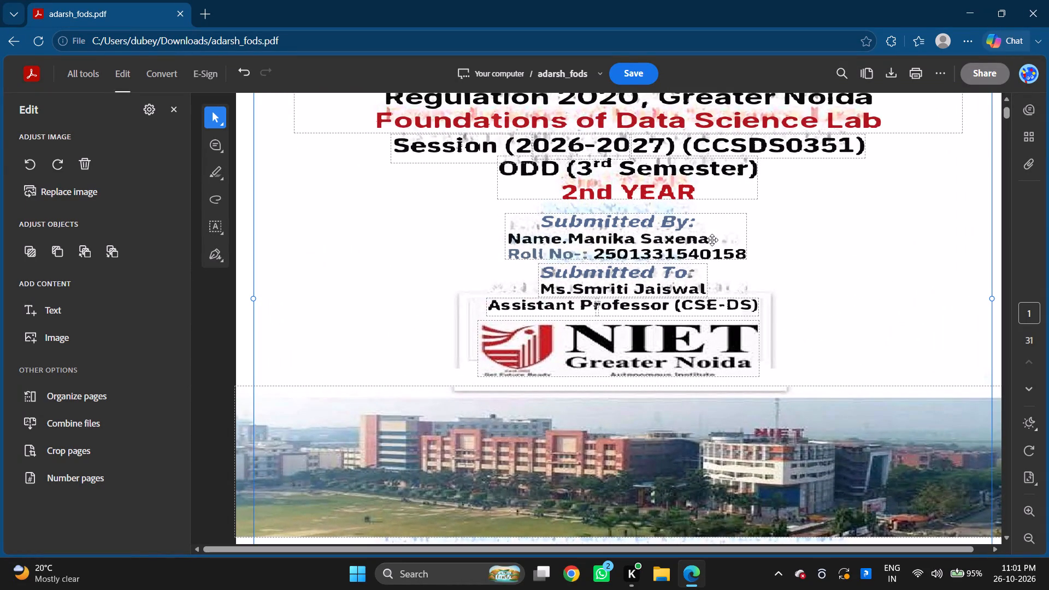
Replace the student's name after "Name." in the cover page's Submitted By block with the new student's full name.
left_click(712, 240)
double_click(705, 238)
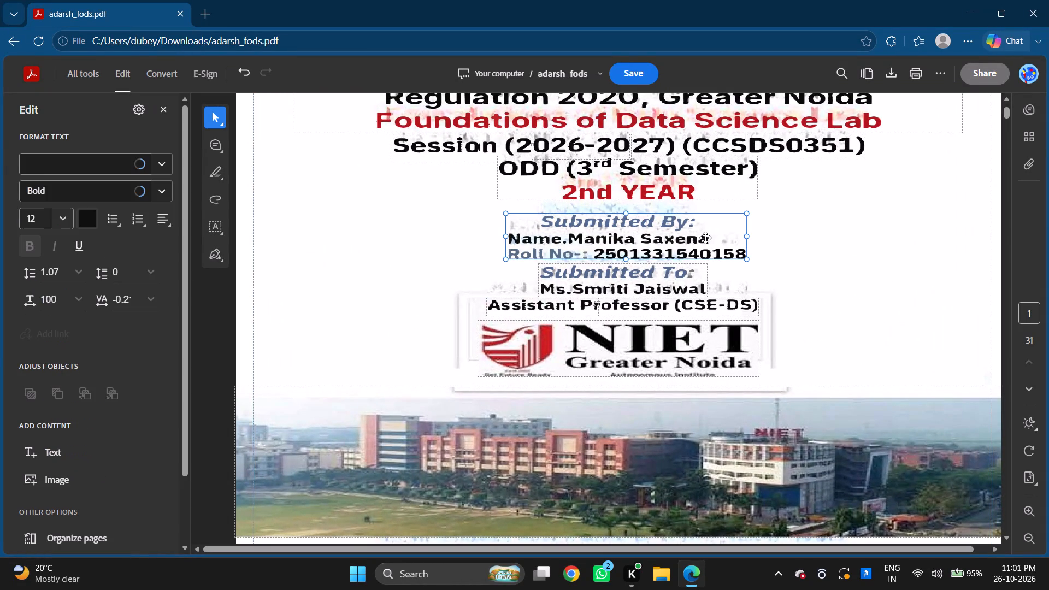
key("BackSpace")
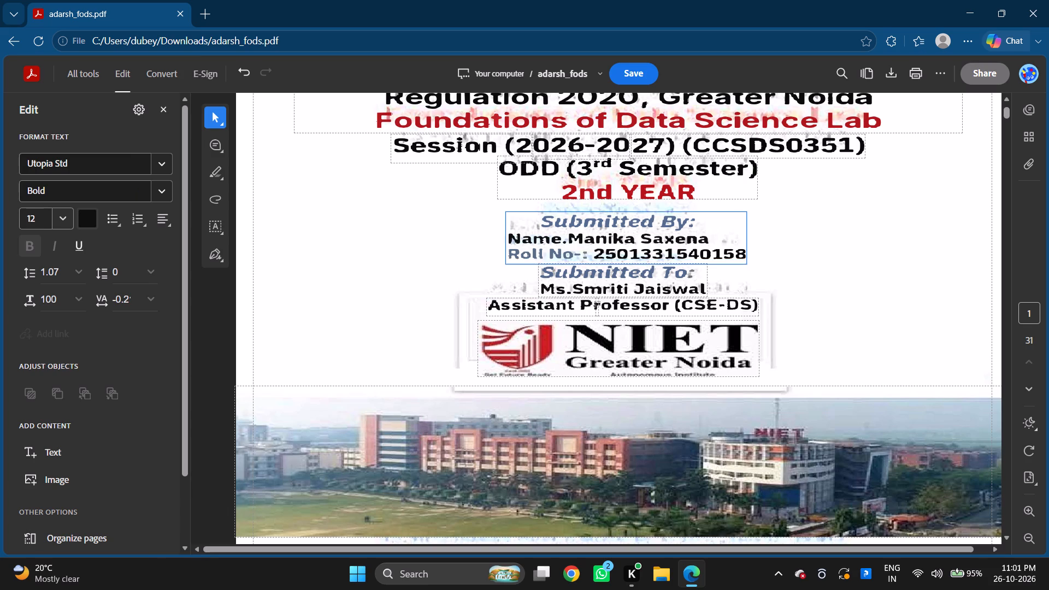
key("BackSpace")
key("BackSpace")
key("BackSpace")
key("BackSpace")
key("BackSpace")
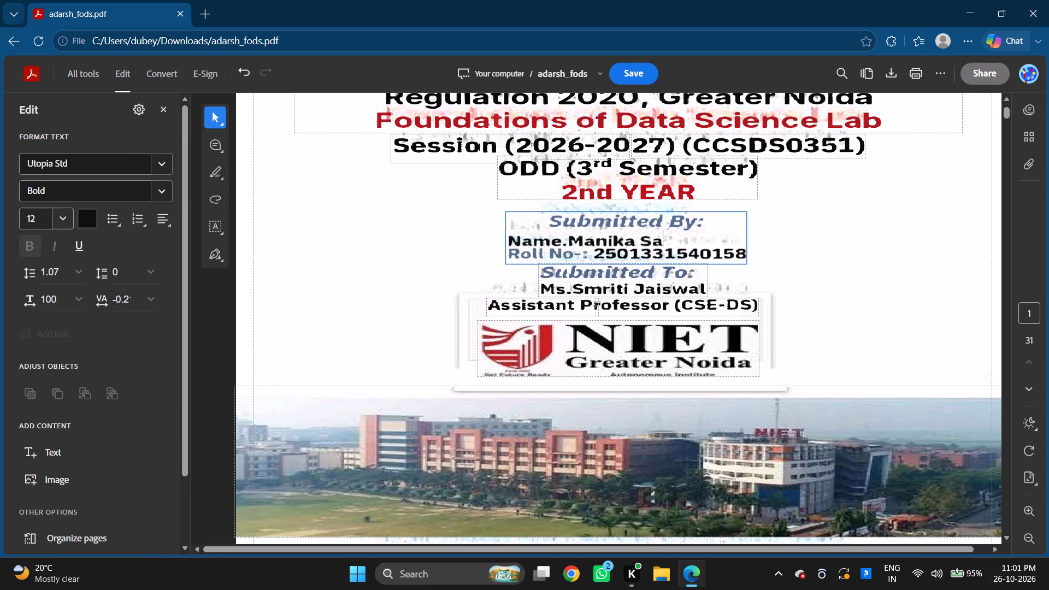
key("BackSpace")
key("BackSpace")
key("BackSpace")
key("BackSpace")
key("BackSpace")
key("BackSpace")
key("BackSpace")
key("BackSpace")
key("BackSpace")
key("BackSpace")
key("BackSpace")
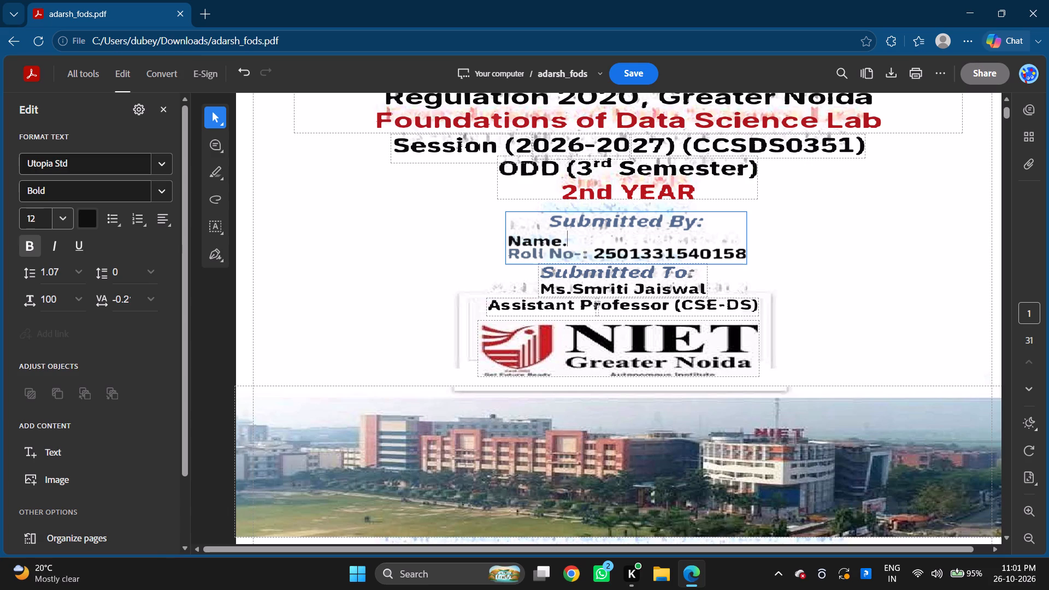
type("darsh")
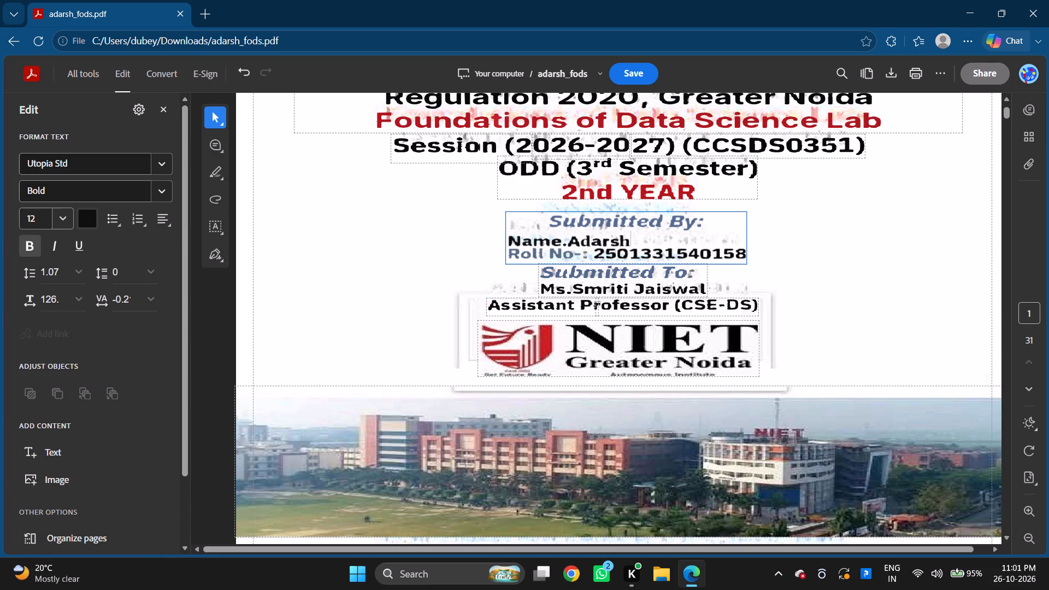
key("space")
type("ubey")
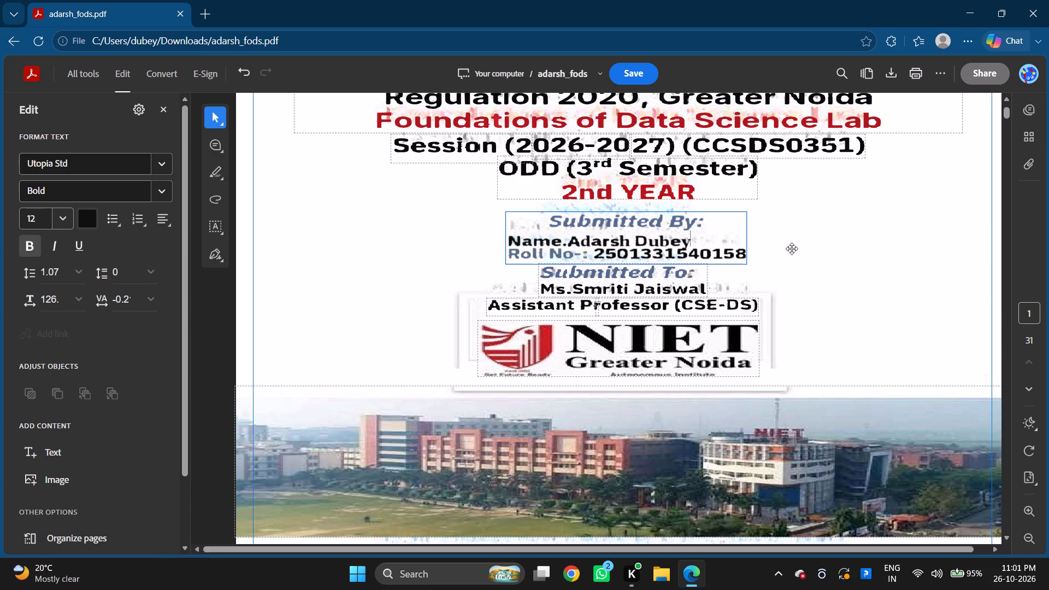
Replace the last three digits of the roll number in the Submitted By block with the new student's digits.
left_click(741, 255)
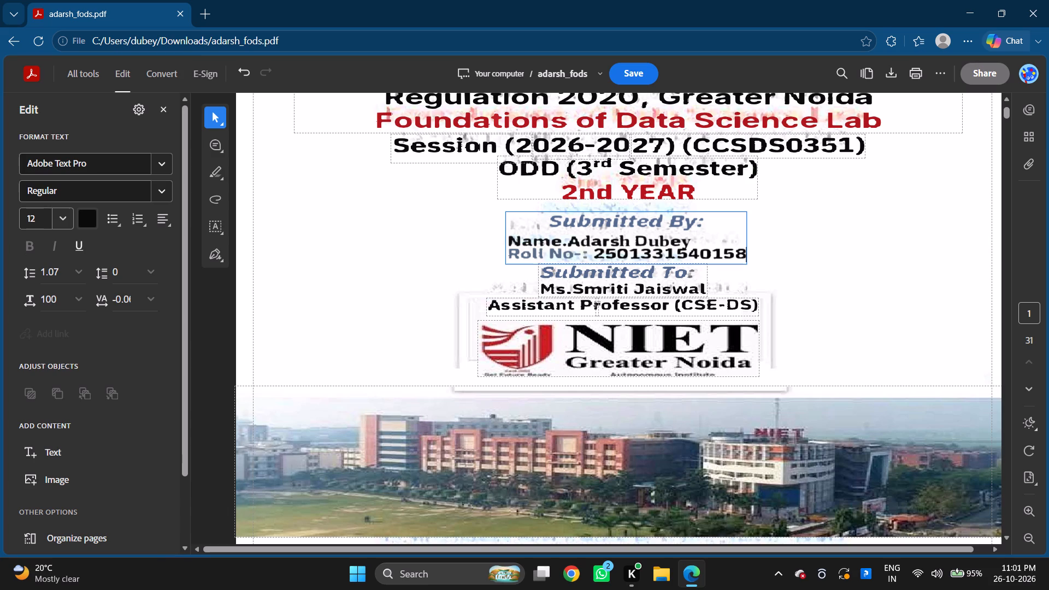
key("BackSpace")
key("BackSpace")
key("BackSpace")
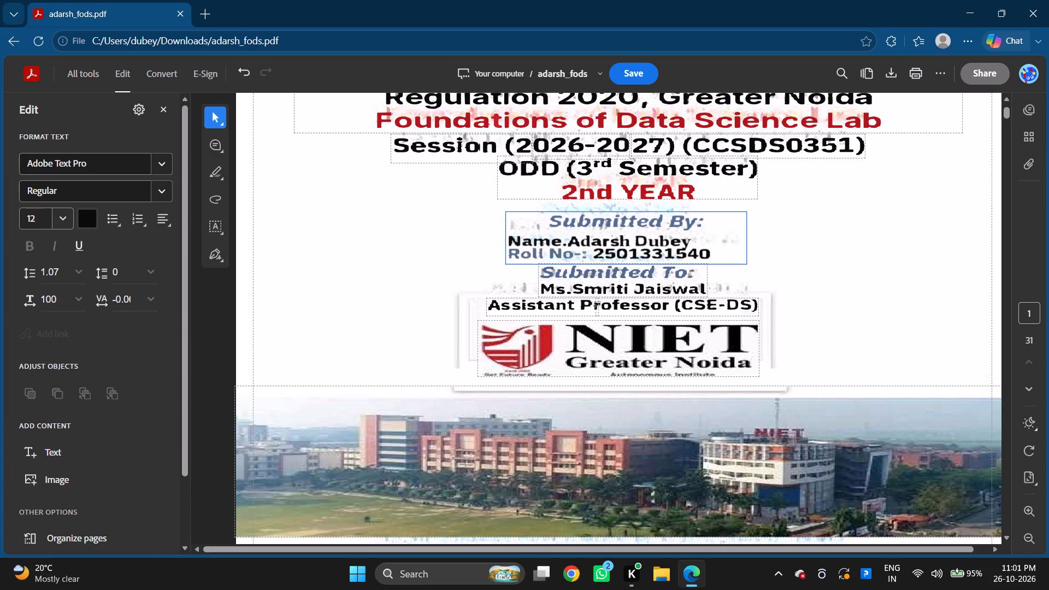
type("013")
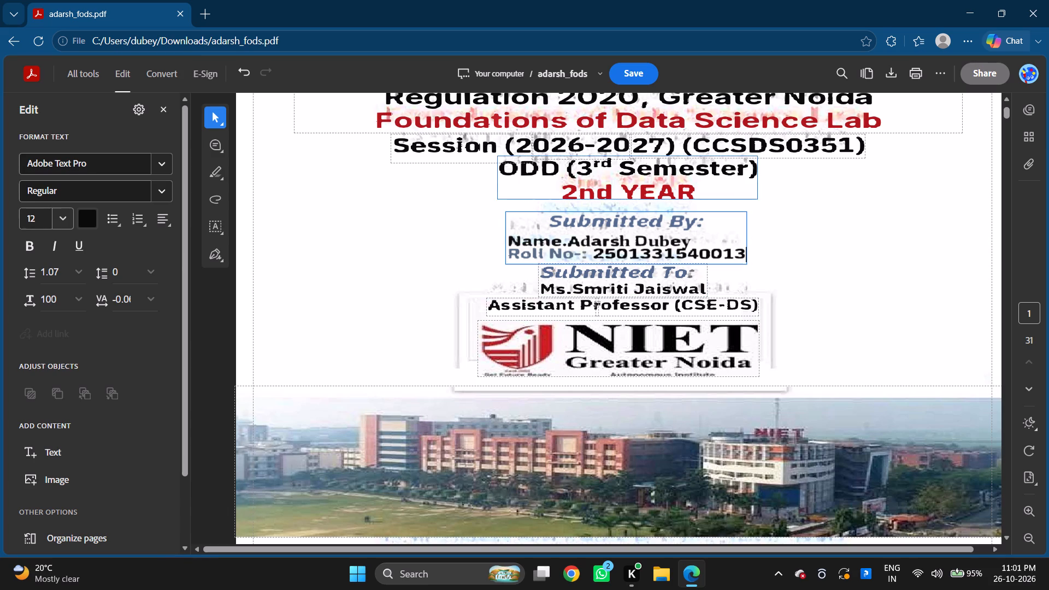
left_click(821, 235)
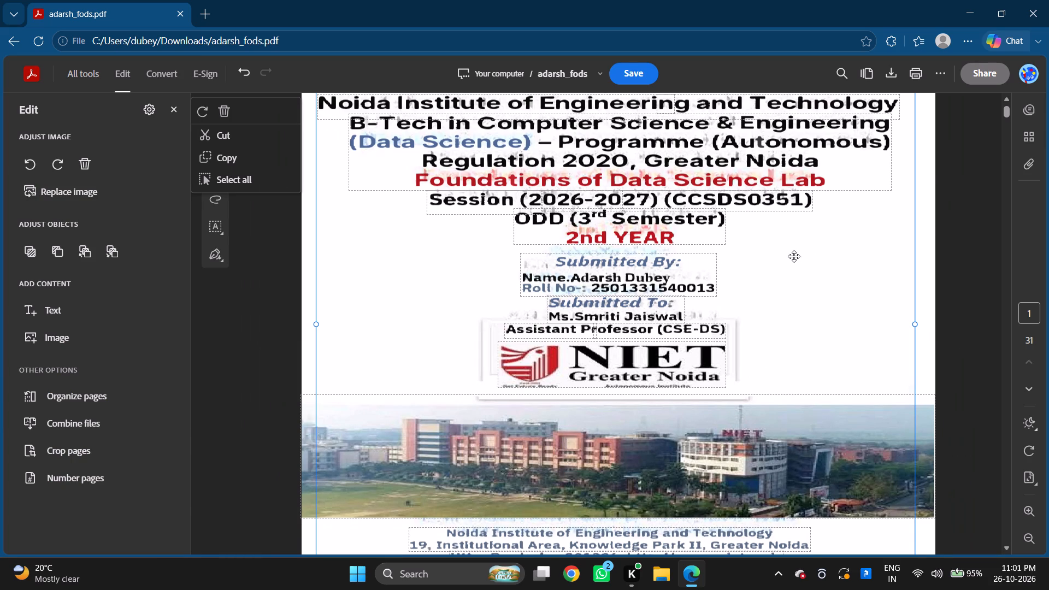
Narrow the campus building photo on the cover page slightly by moving its right edge inward.
scroll(794, 256, "up", 4)
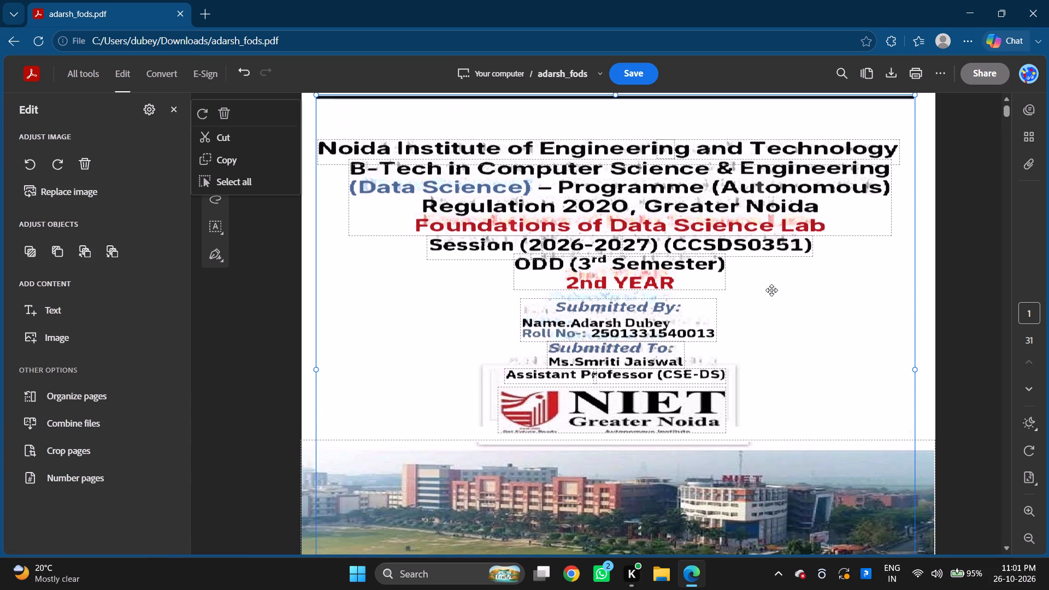
left_click(642, 115)
left_click(220, 403)
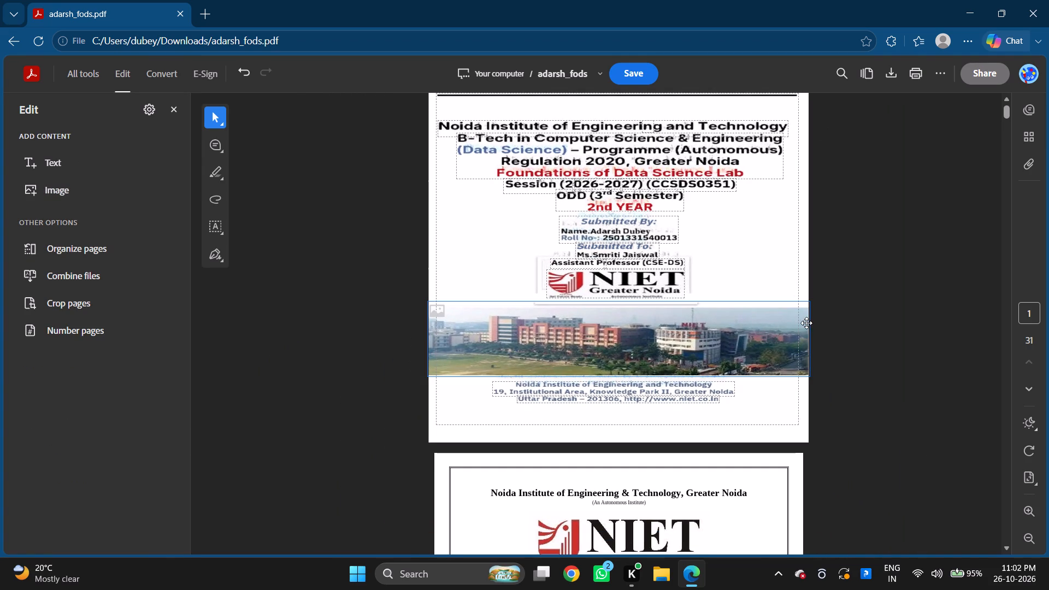
left_click_drag(808, 321, 795, 320)
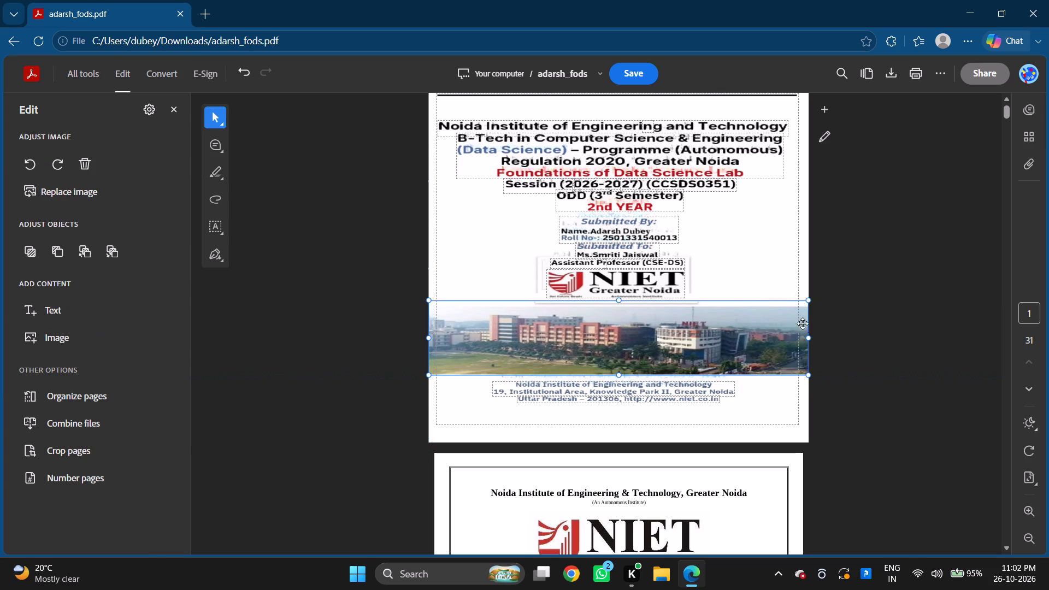
left_click_drag(810, 337, 797, 338)
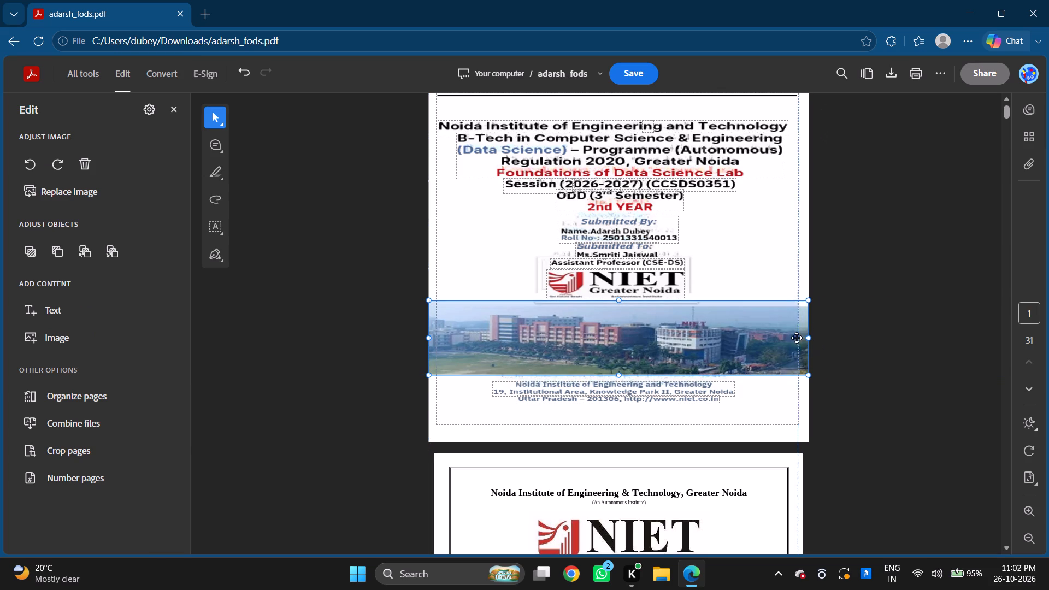
left_click_drag(797, 338, 793, 337)
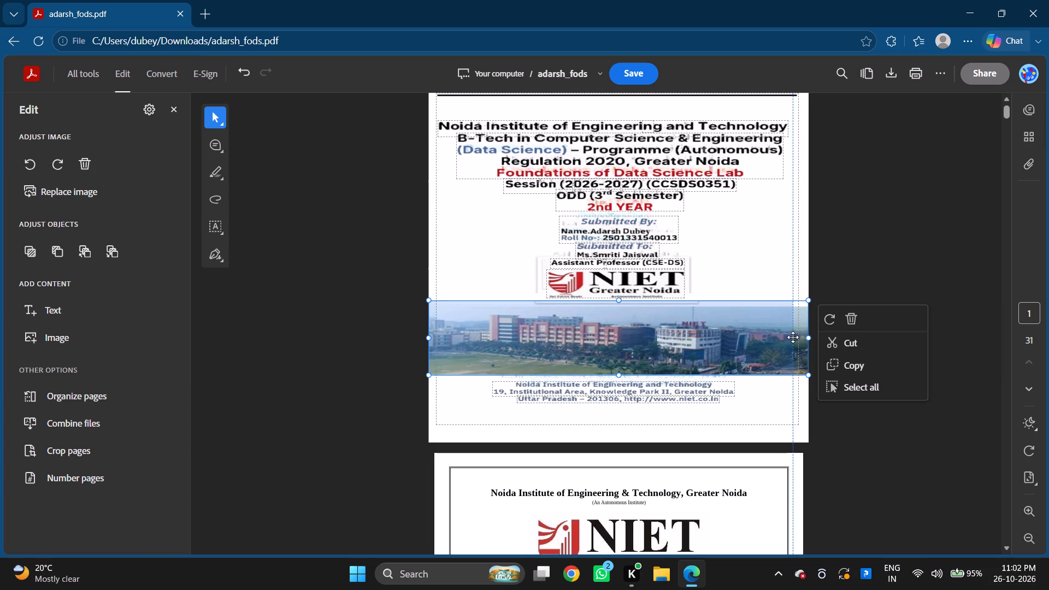
left_click_drag(793, 337, 802, 336)
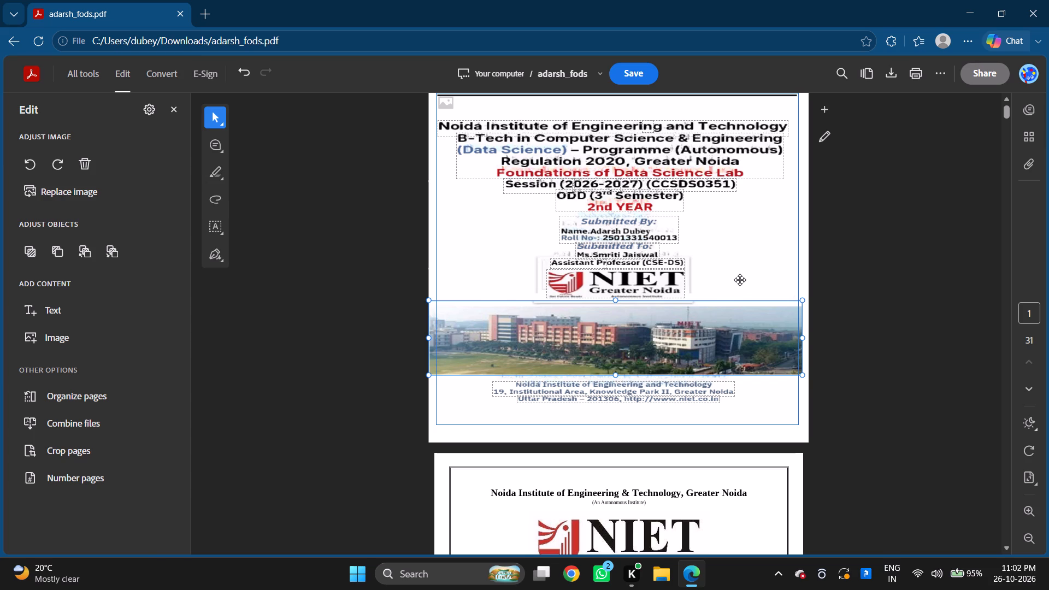
scroll(740, 280, "up", 5)
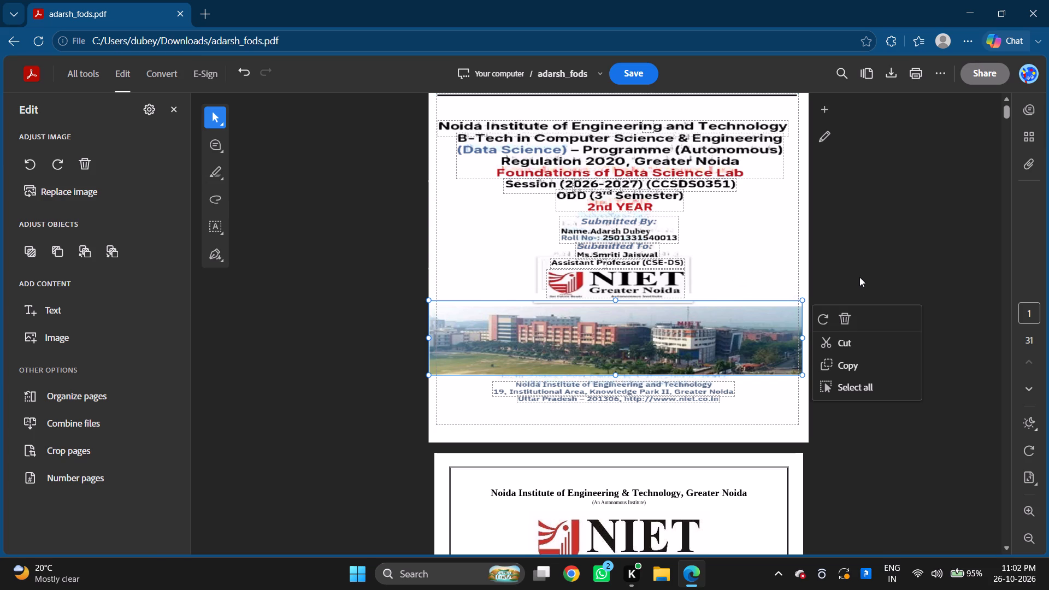
left_click(861, 277)
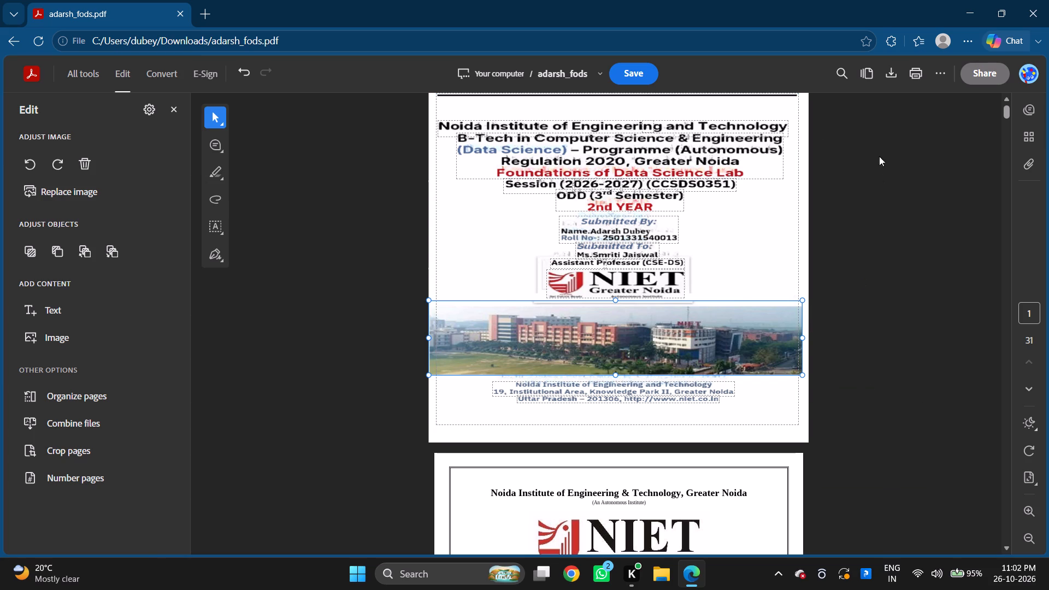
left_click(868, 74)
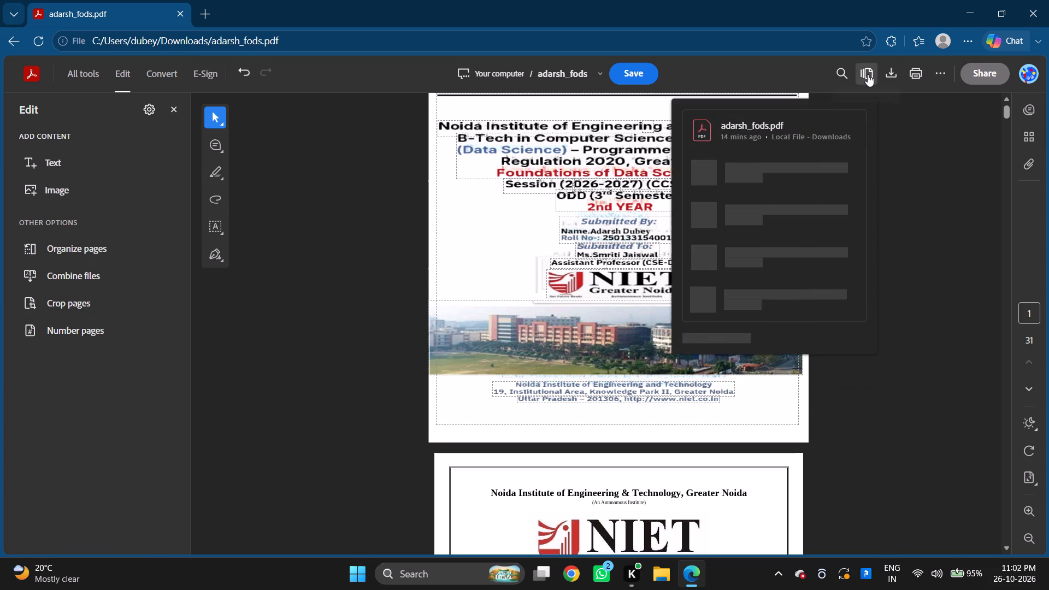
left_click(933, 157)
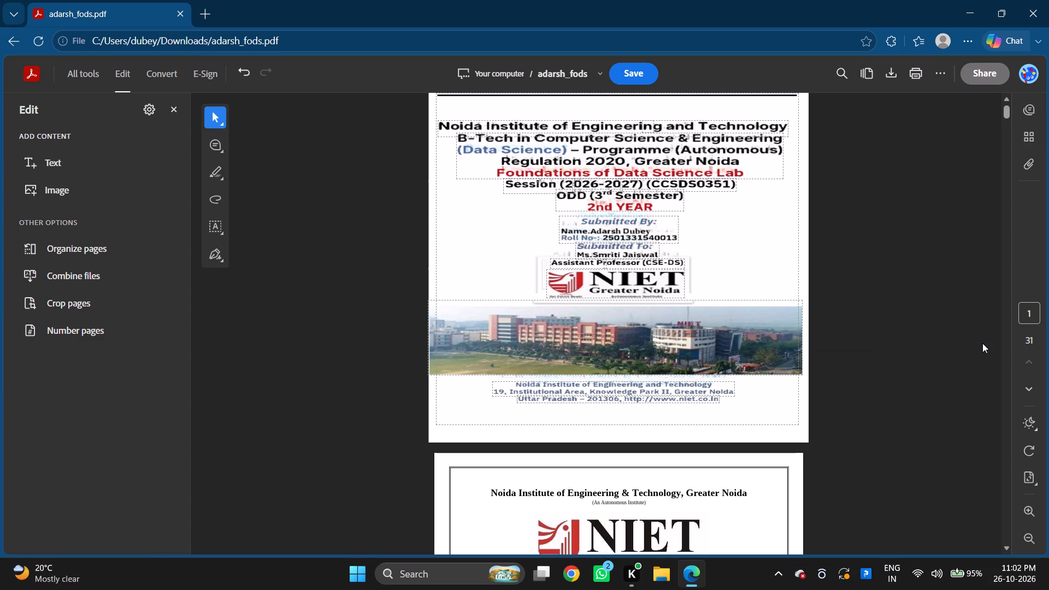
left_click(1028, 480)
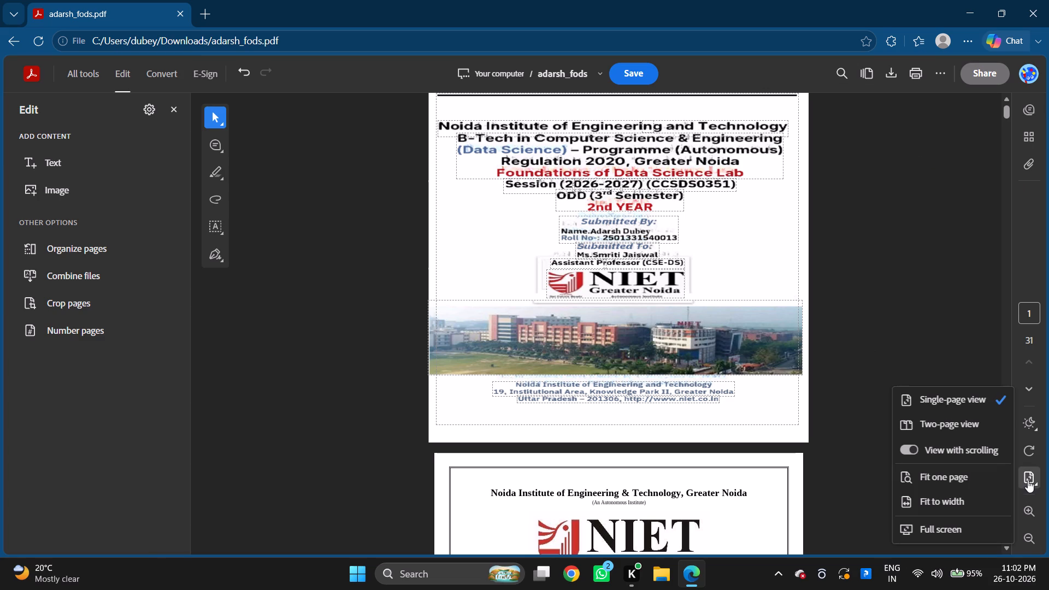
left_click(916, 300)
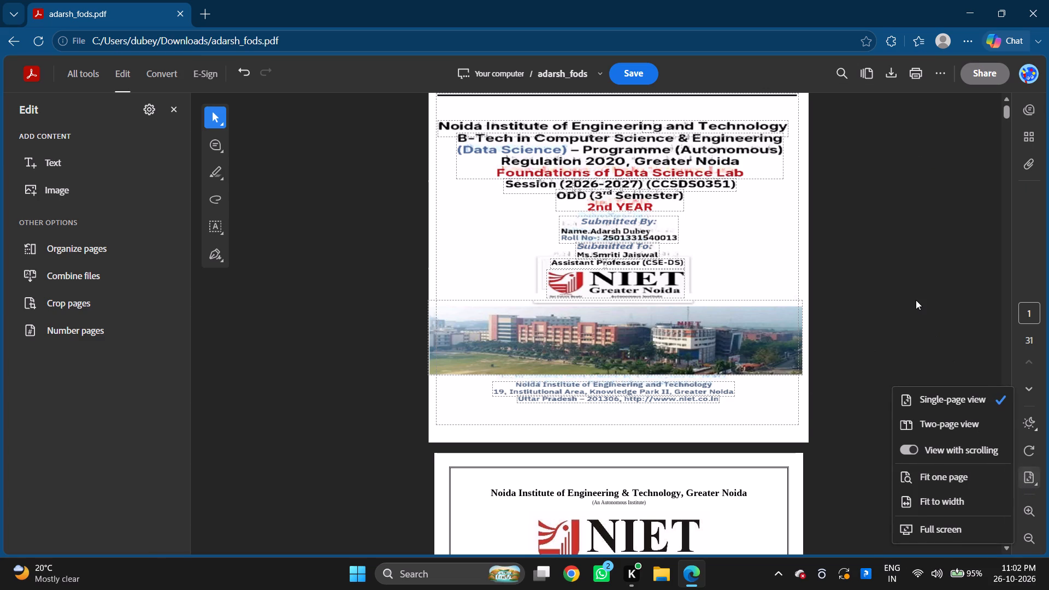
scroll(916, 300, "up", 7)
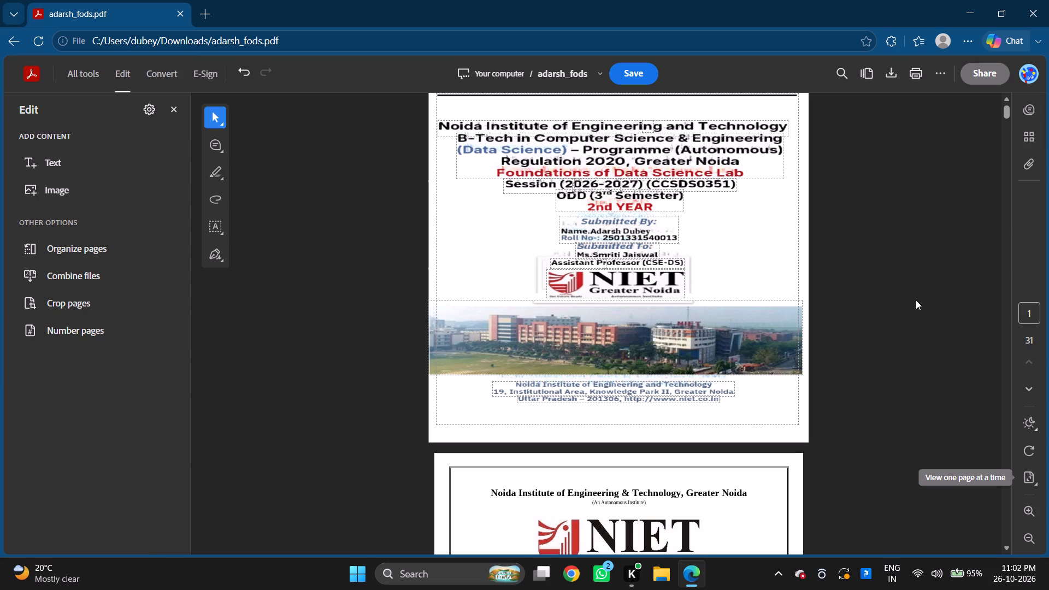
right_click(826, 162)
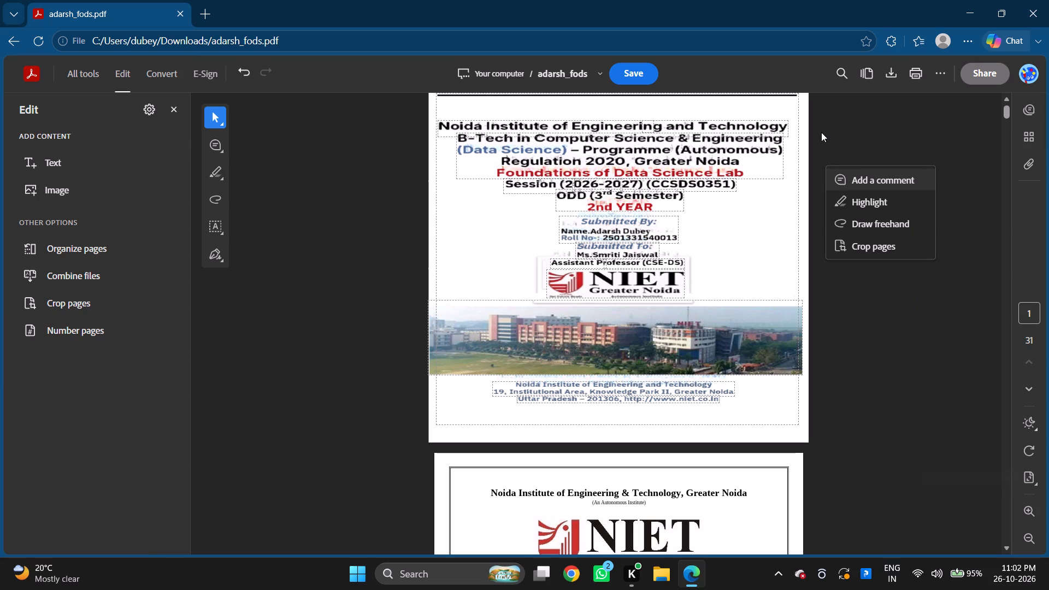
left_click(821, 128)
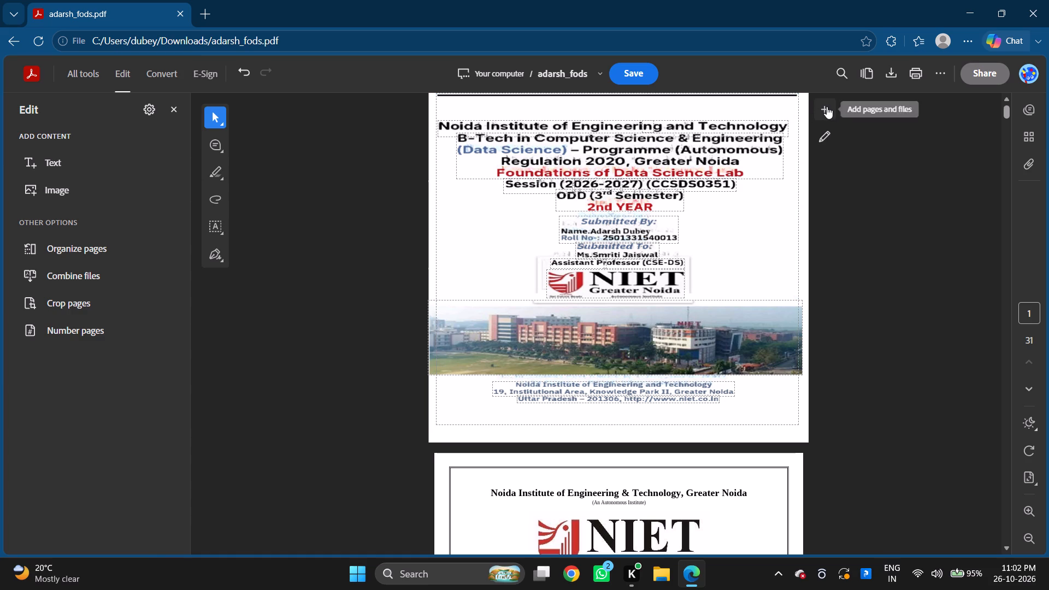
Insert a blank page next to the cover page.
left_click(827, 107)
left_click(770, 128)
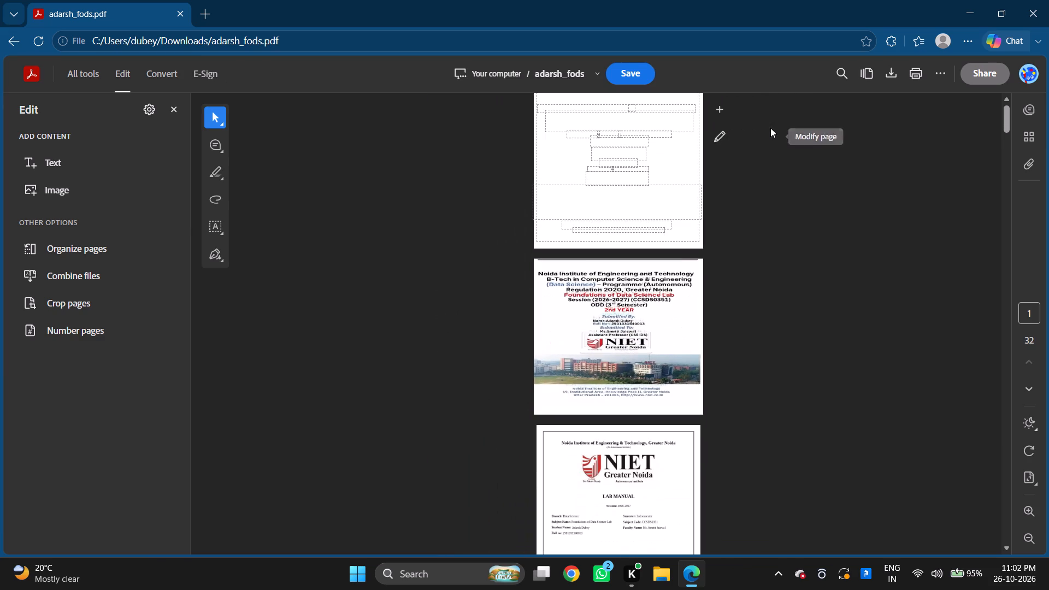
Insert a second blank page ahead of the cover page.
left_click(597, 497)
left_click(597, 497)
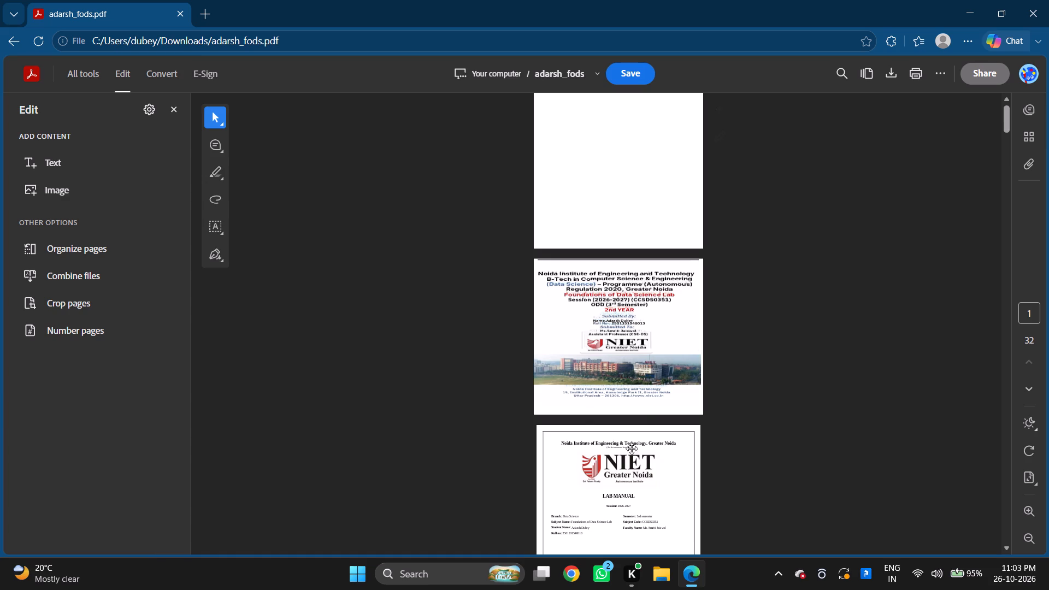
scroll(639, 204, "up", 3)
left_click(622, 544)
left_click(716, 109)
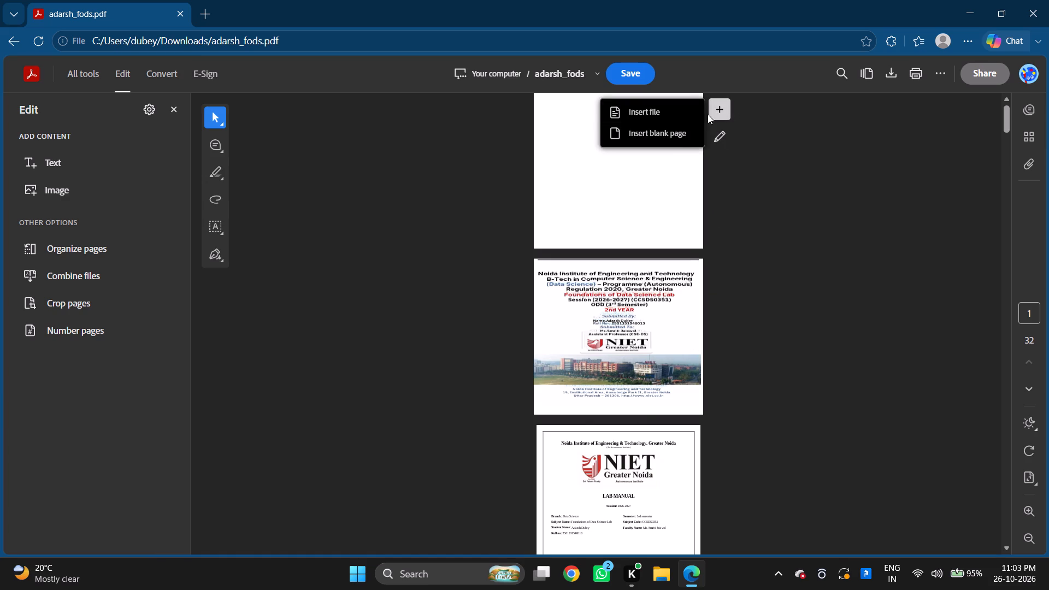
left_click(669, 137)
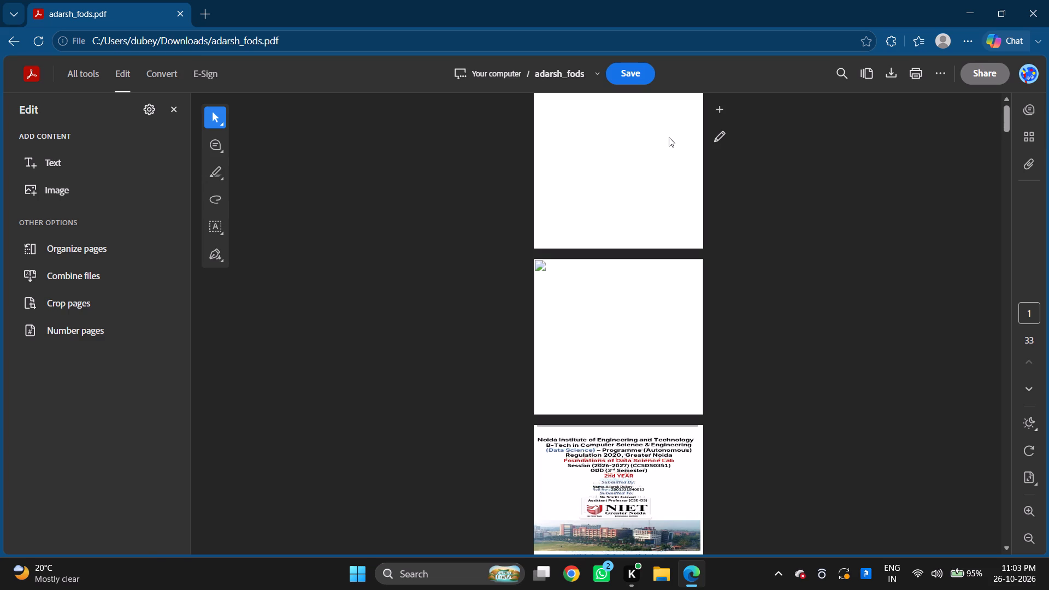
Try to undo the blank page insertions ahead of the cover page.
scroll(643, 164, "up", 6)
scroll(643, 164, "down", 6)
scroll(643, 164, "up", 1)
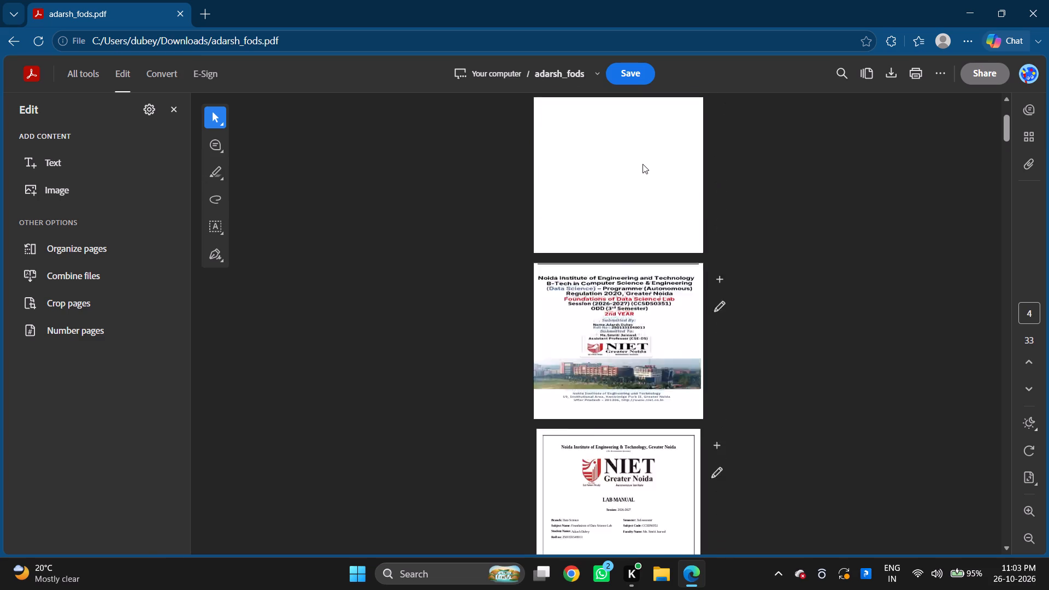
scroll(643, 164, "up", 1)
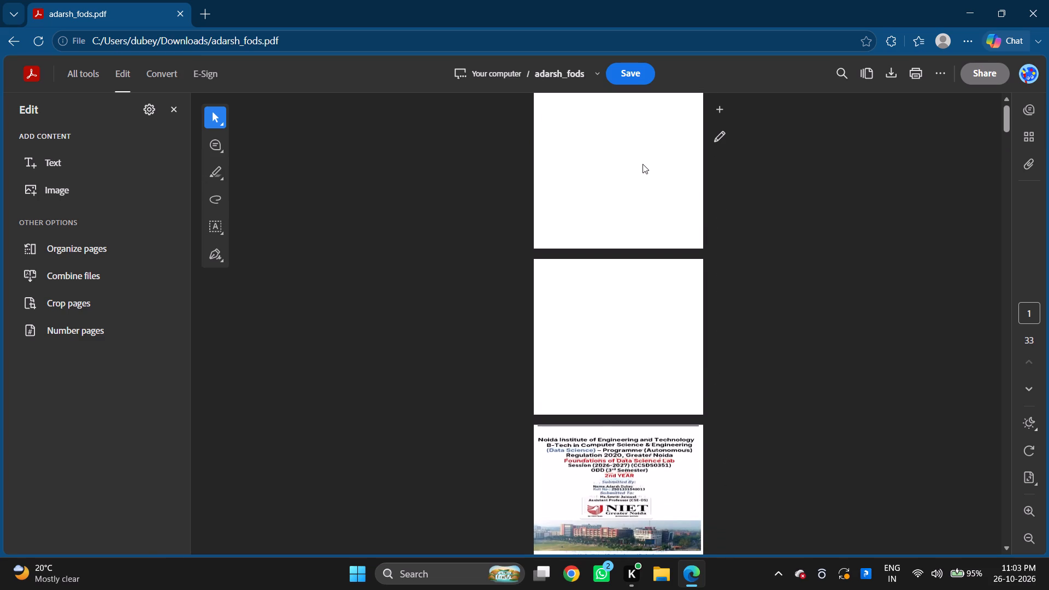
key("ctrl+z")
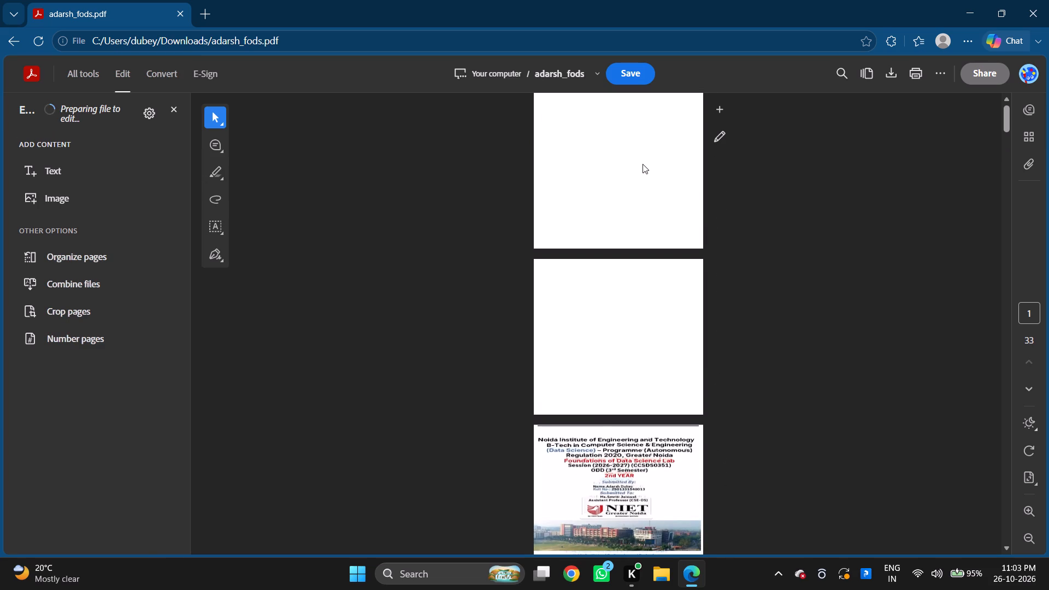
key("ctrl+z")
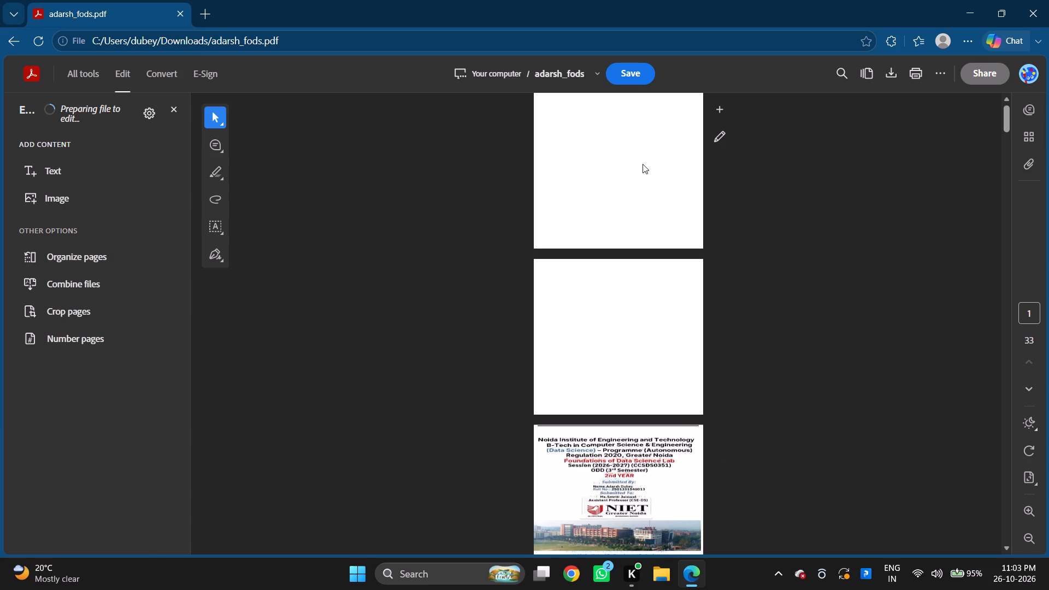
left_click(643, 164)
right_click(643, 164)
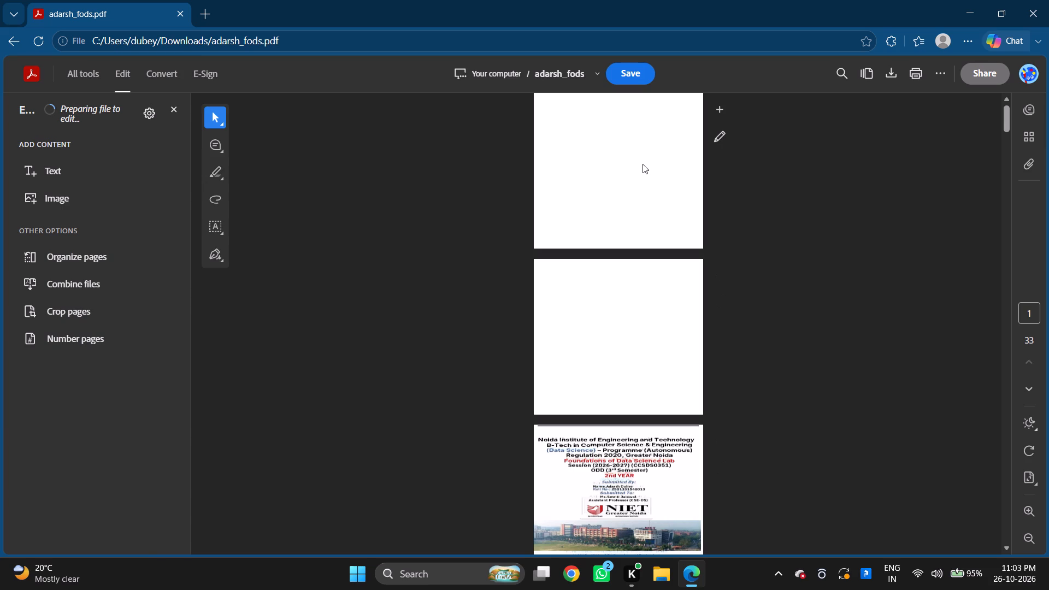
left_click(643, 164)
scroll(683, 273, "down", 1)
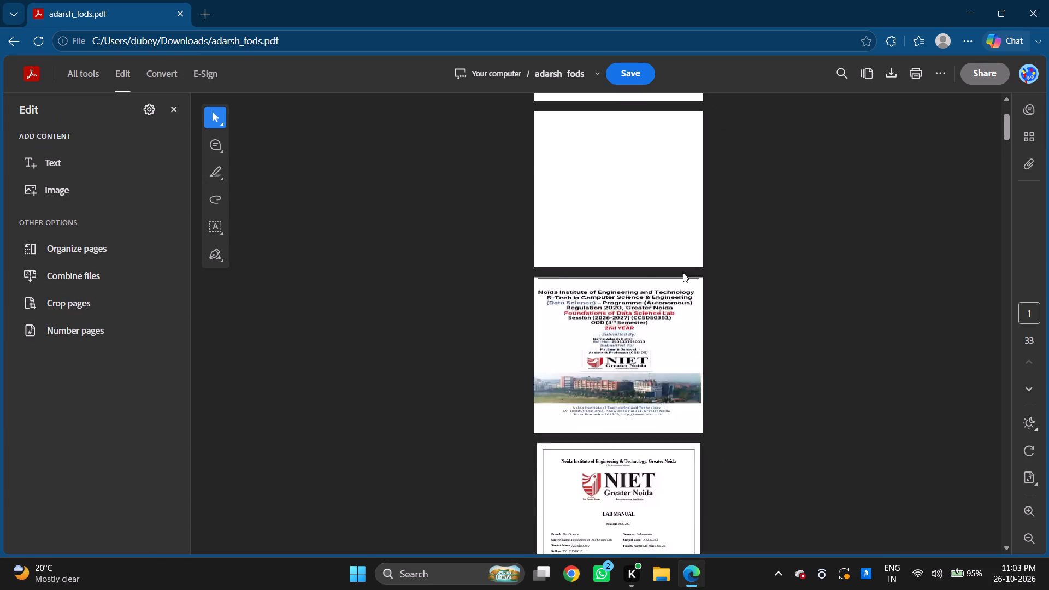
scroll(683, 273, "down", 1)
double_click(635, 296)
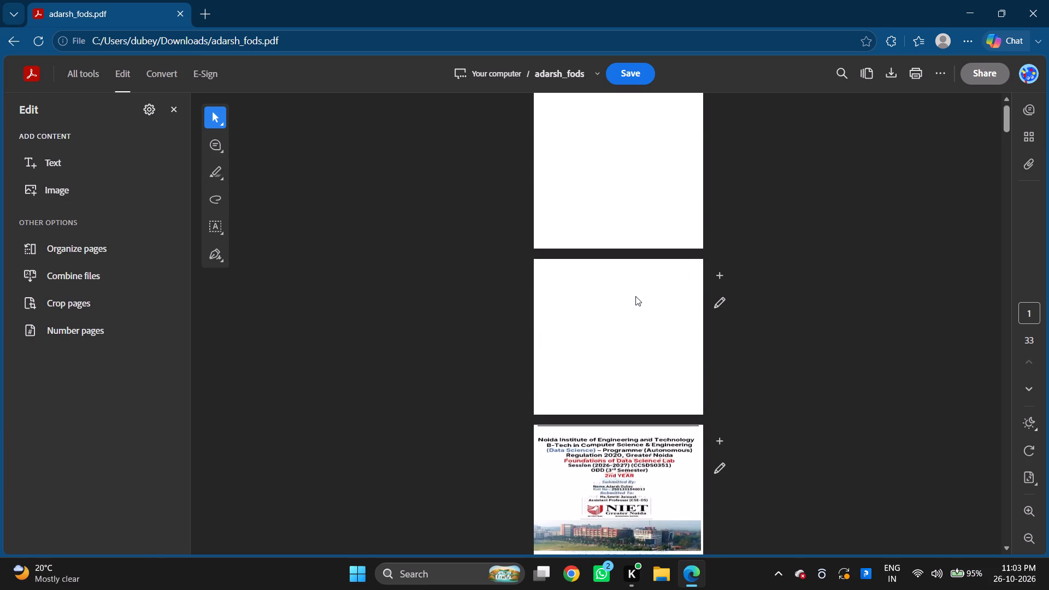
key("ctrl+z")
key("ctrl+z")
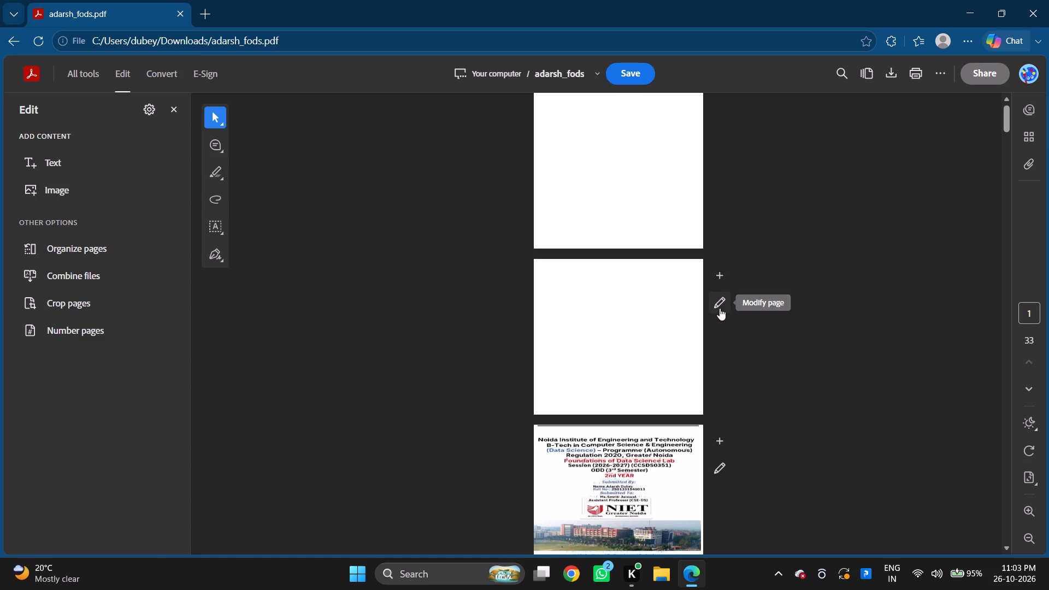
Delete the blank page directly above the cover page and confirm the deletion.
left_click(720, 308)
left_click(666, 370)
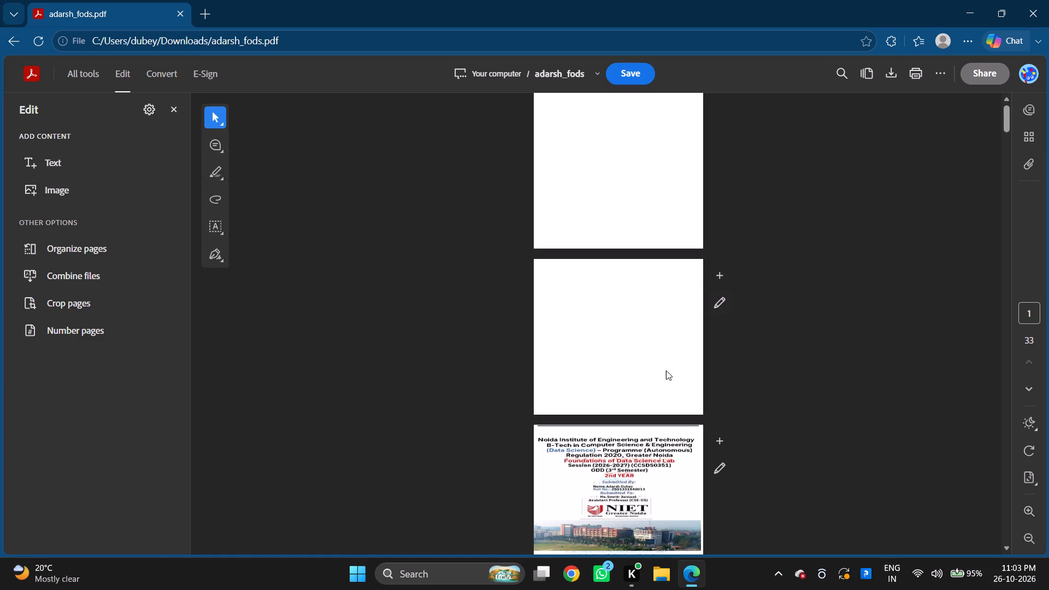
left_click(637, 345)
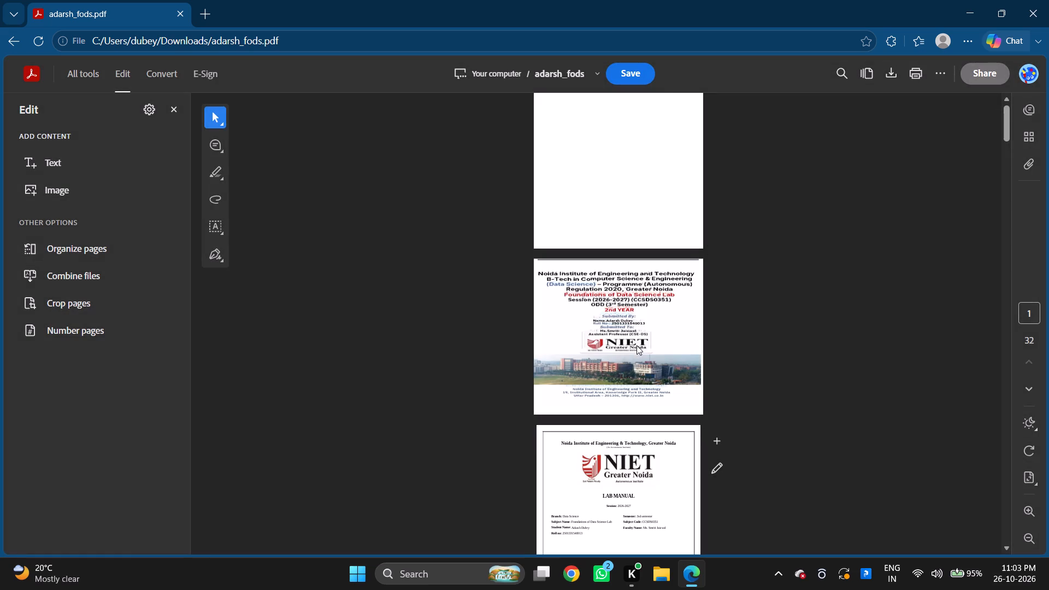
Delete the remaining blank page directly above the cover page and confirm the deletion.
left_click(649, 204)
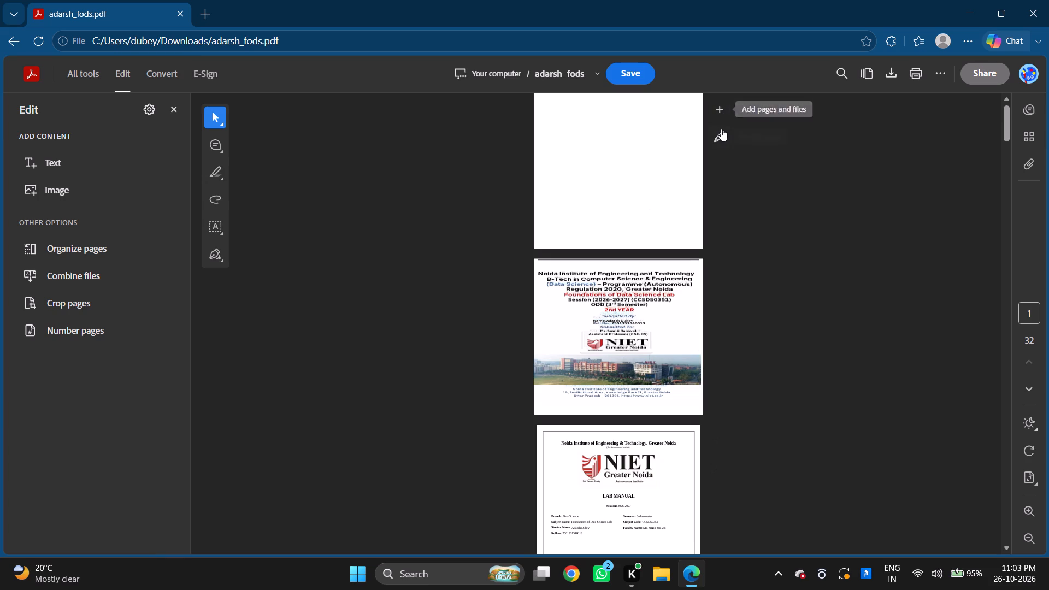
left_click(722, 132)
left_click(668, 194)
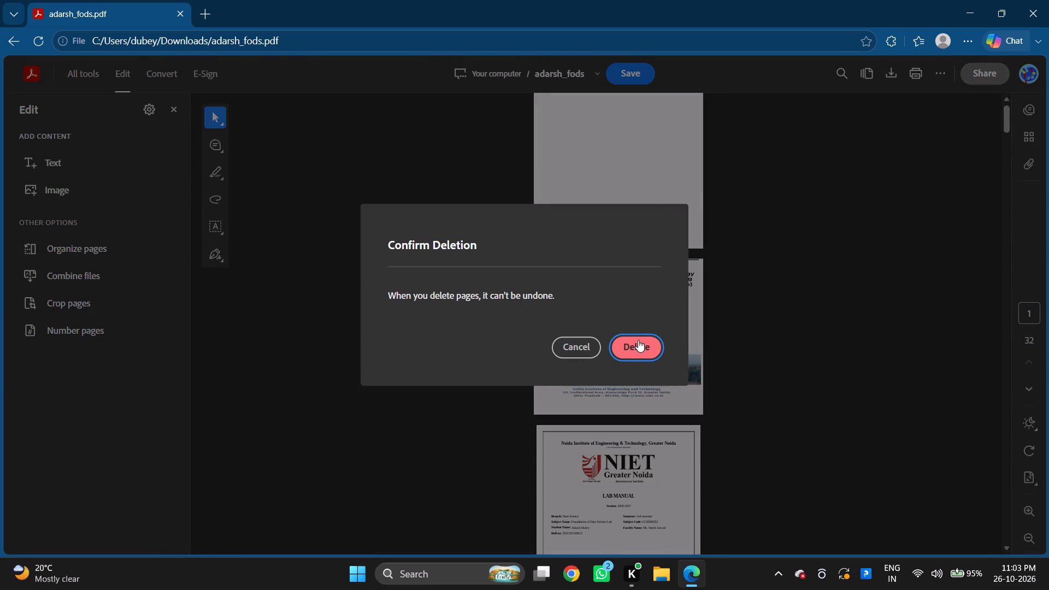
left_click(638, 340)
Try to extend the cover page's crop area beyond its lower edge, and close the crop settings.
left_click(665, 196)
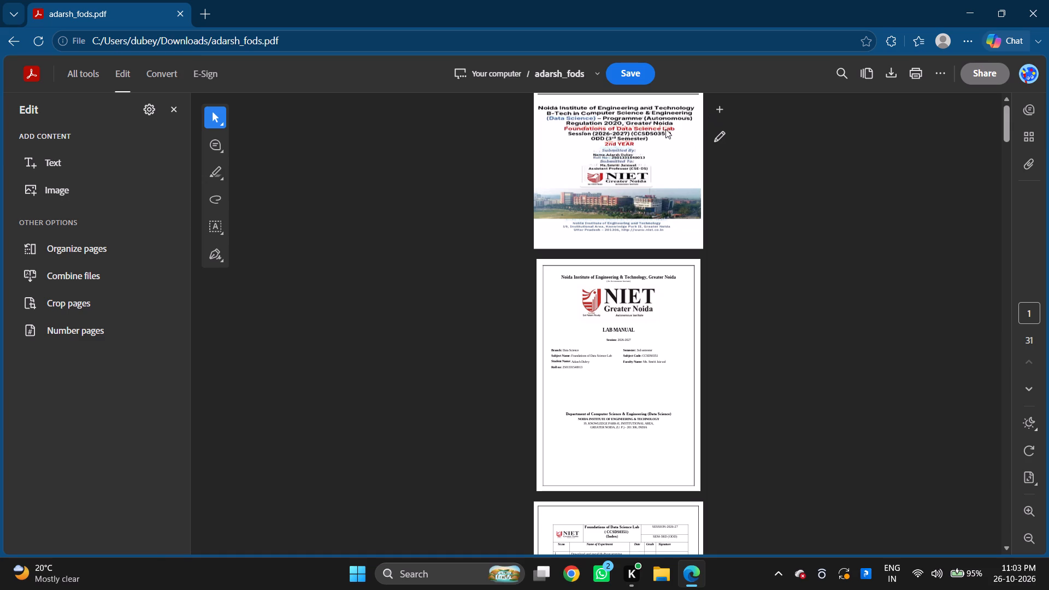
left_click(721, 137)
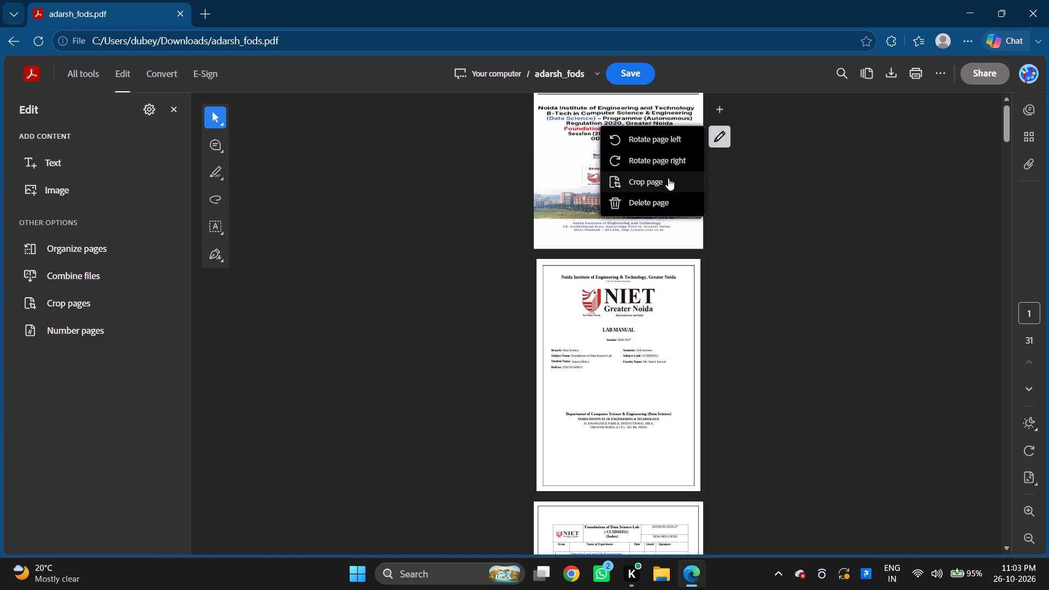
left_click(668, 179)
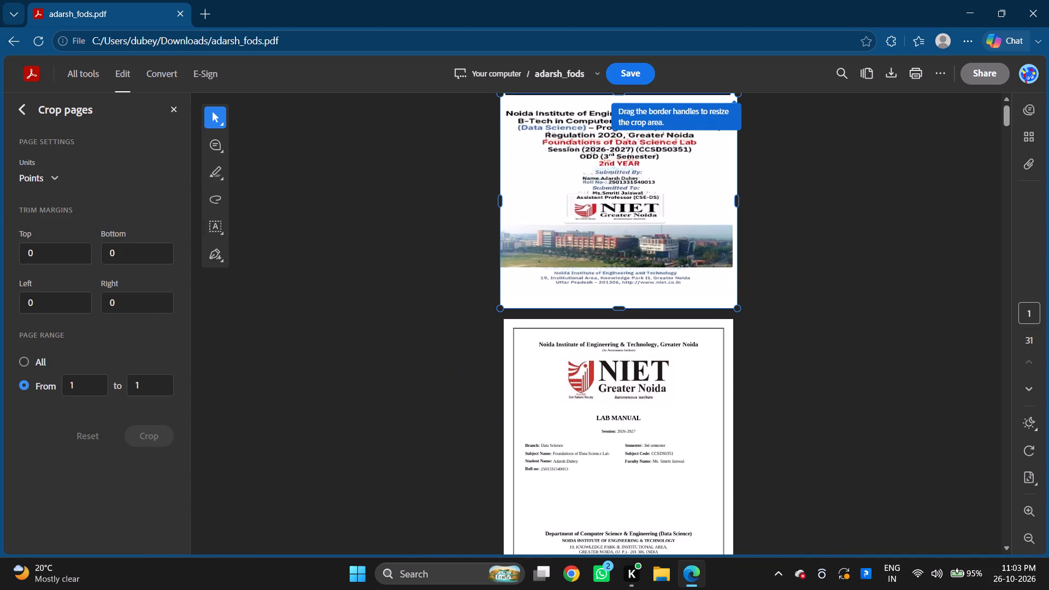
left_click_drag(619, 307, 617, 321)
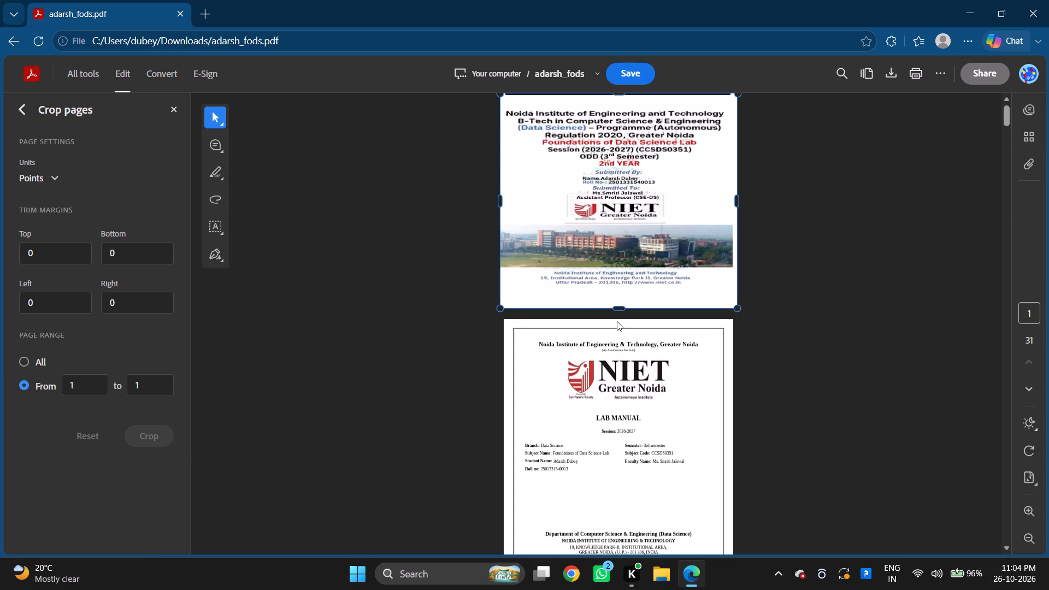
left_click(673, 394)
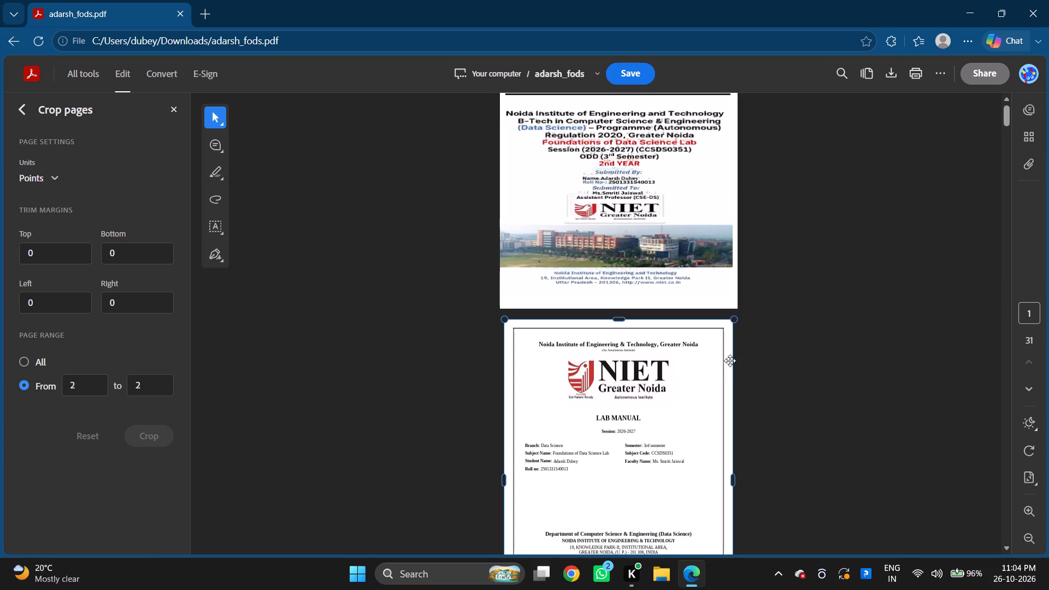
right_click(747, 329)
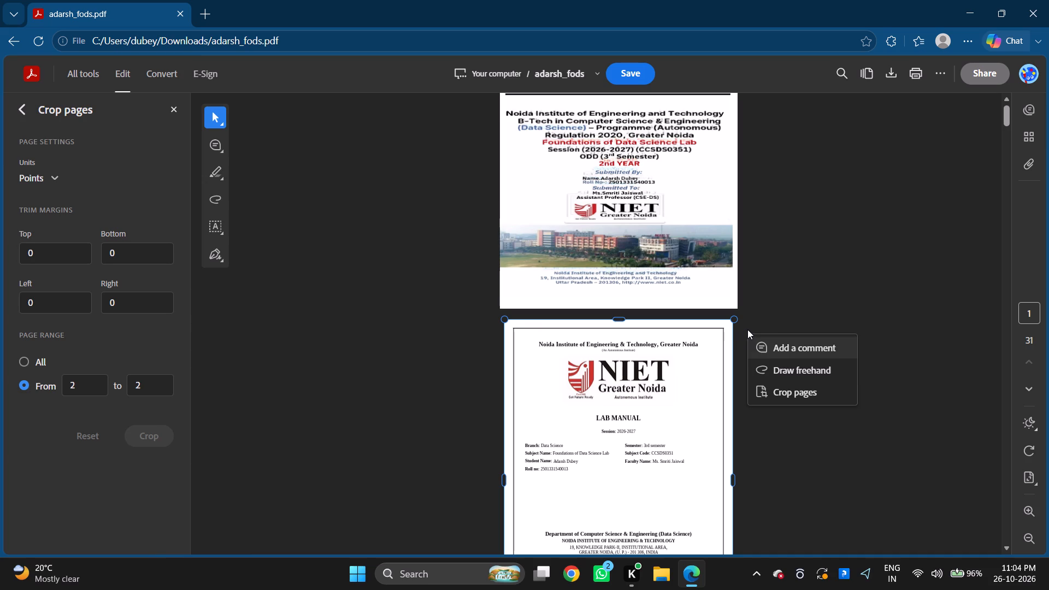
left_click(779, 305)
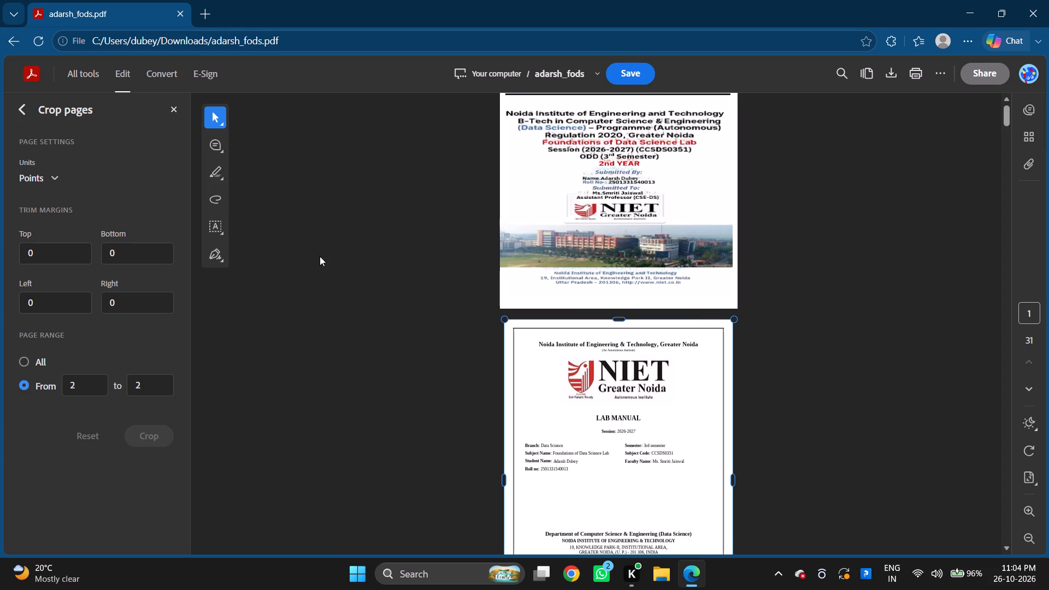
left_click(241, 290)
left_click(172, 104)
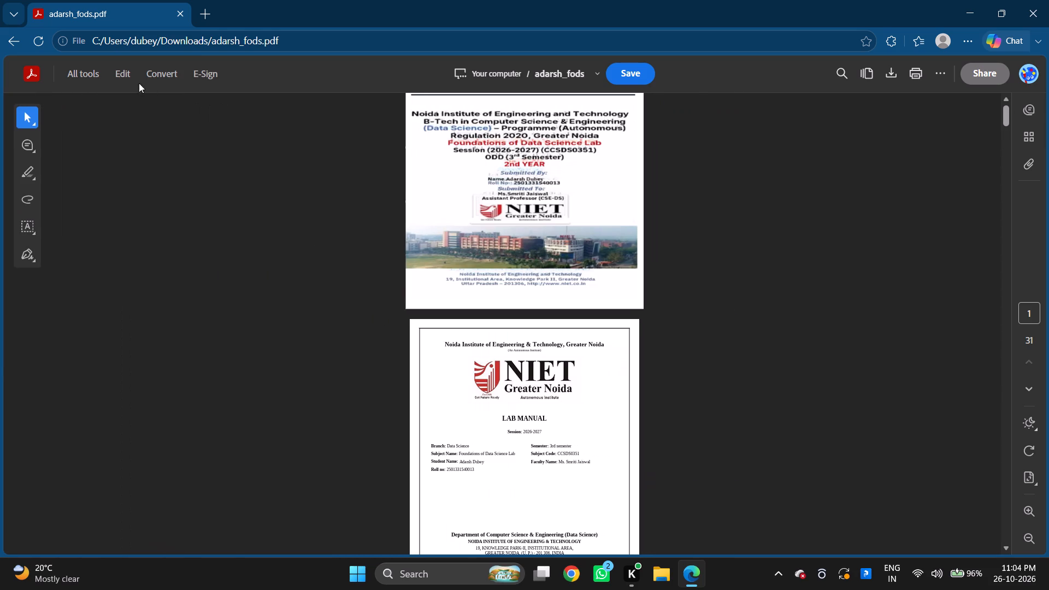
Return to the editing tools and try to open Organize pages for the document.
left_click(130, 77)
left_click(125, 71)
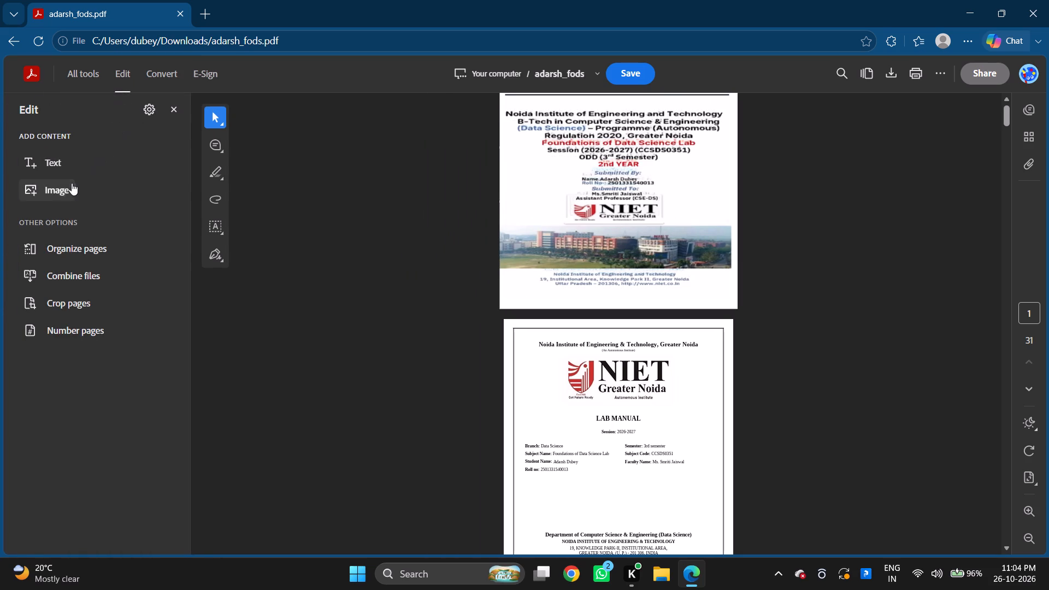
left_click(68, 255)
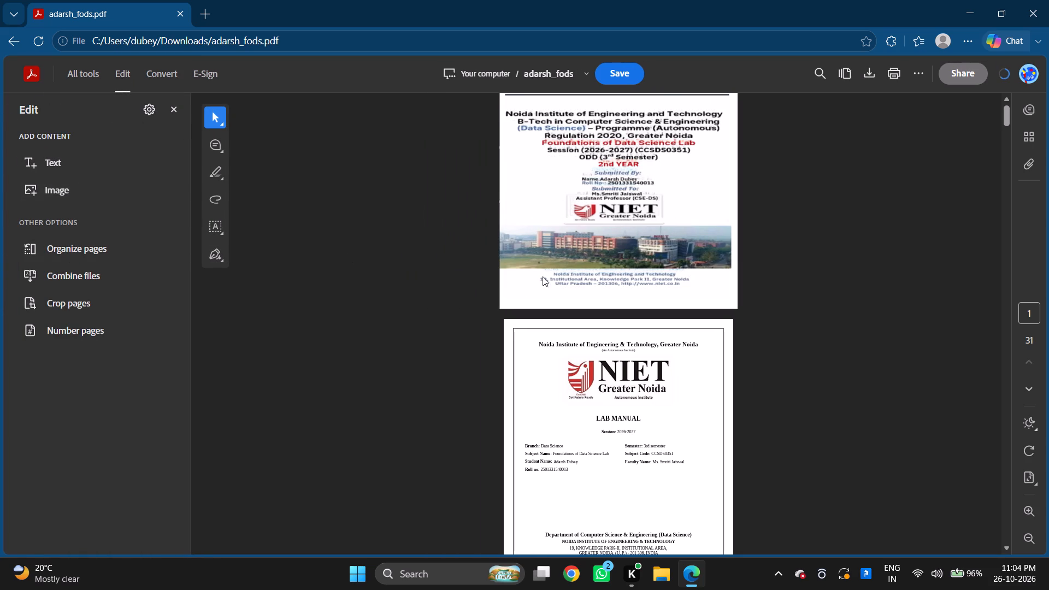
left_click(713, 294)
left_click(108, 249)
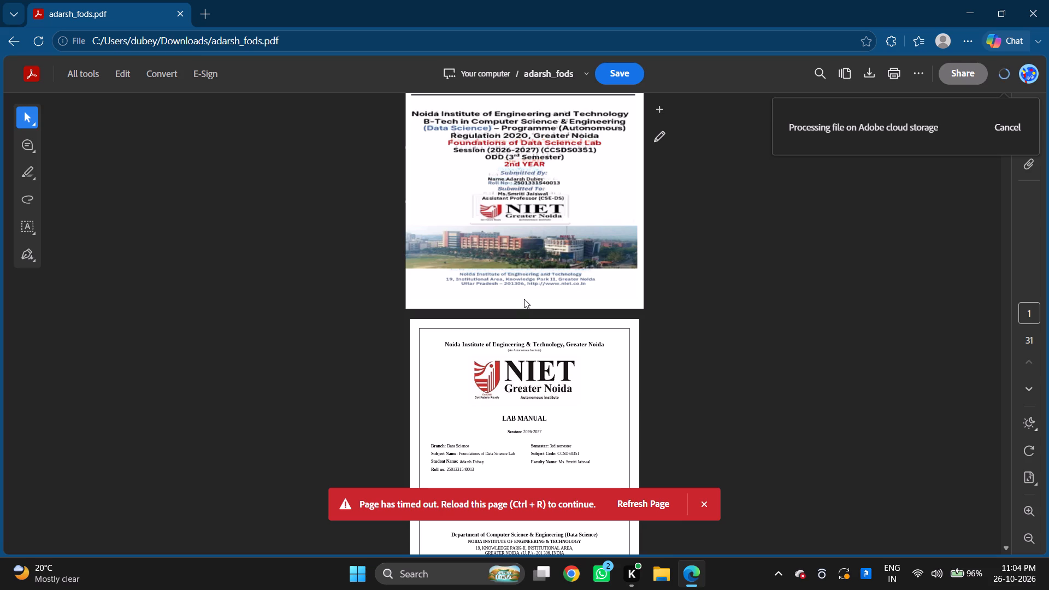
Reload the timed-out adarsh_fods PDF.
key("ctrl+r")
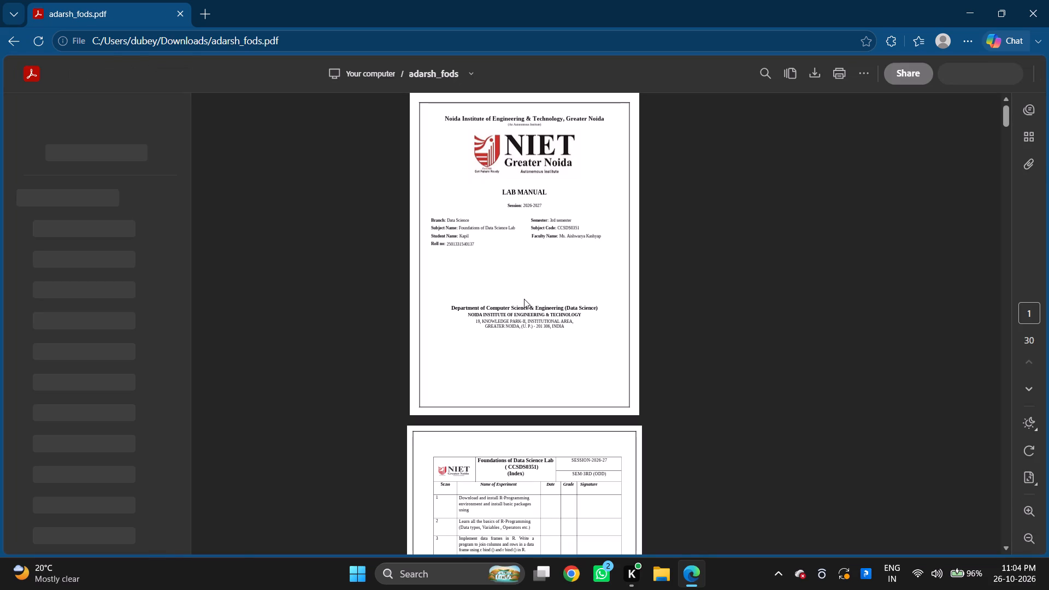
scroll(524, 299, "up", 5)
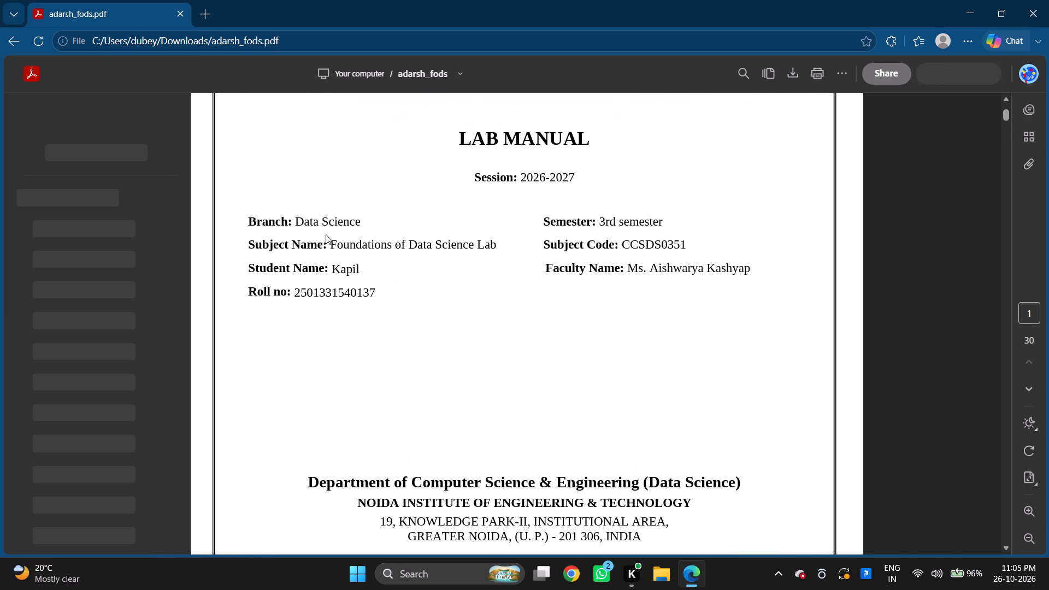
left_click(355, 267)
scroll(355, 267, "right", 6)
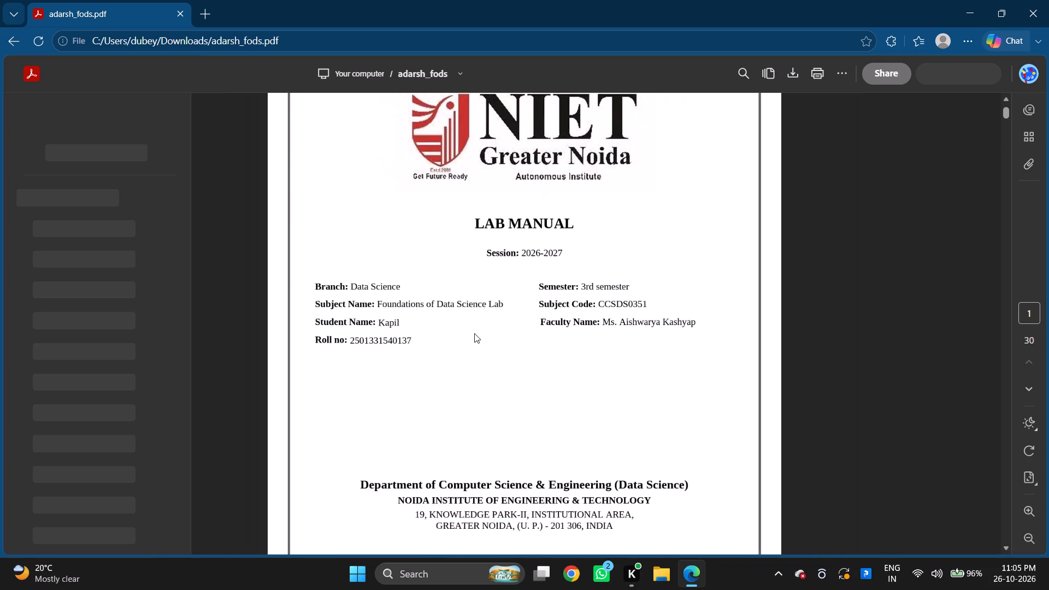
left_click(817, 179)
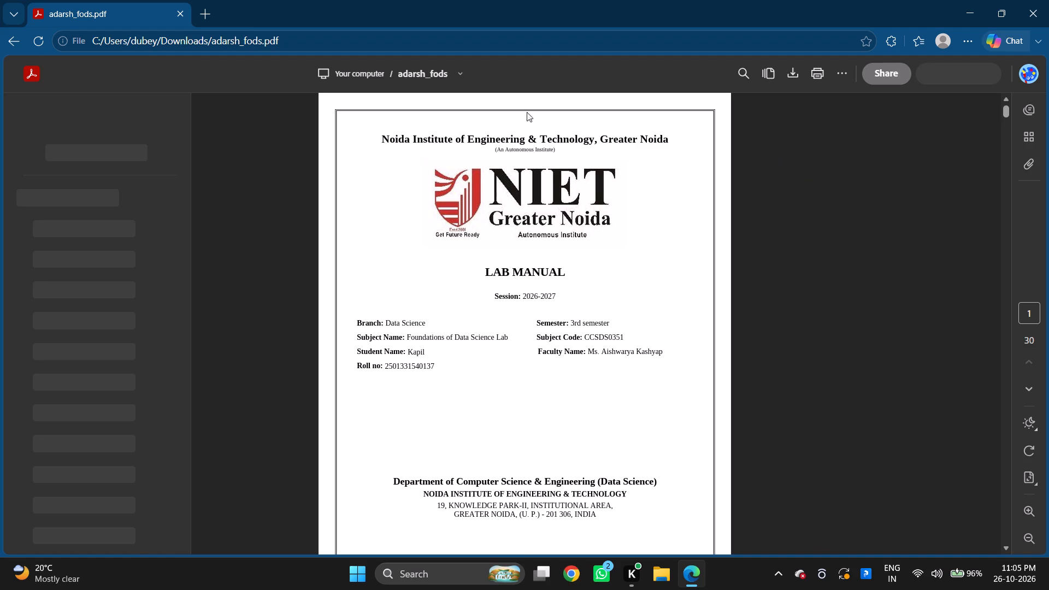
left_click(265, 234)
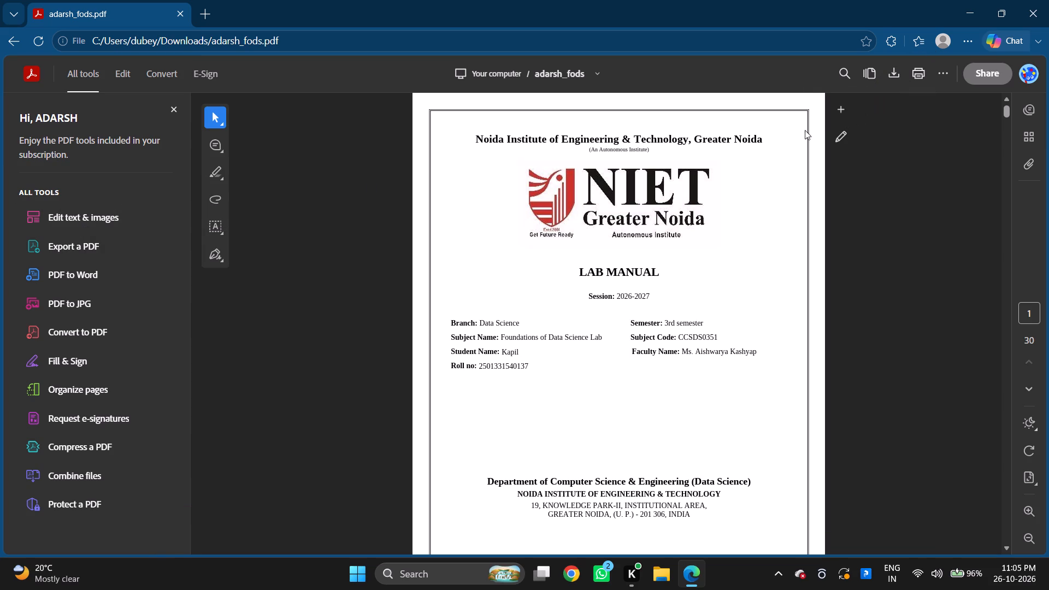
Insert the JPEG file "WhatsApp Image 2026-10-26 at 10.42.36 PM" from Downloads at the LAB MANUAL title page.
left_click(838, 110)
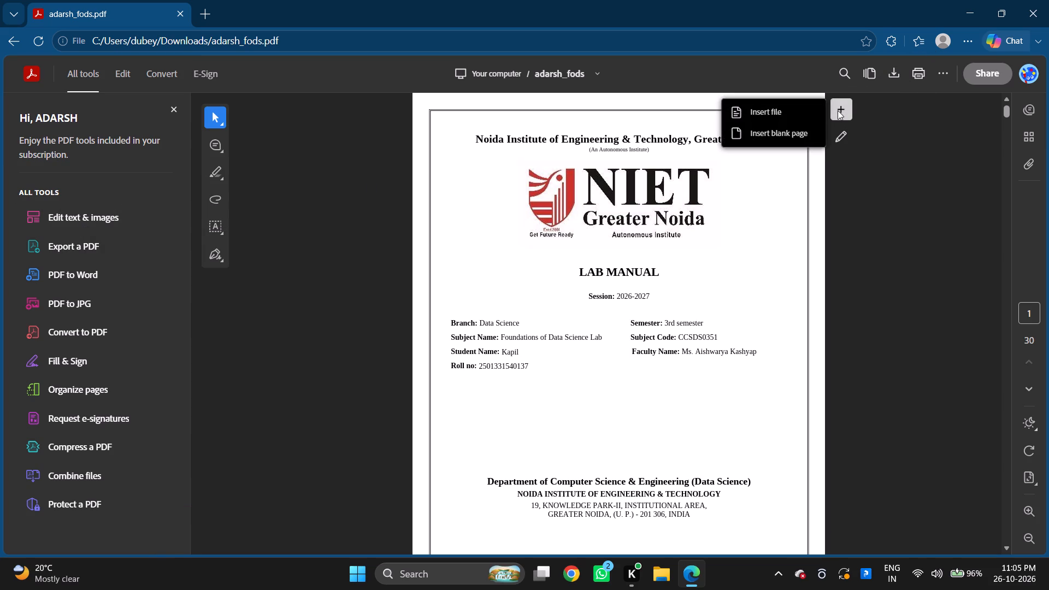
left_click(786, 118)
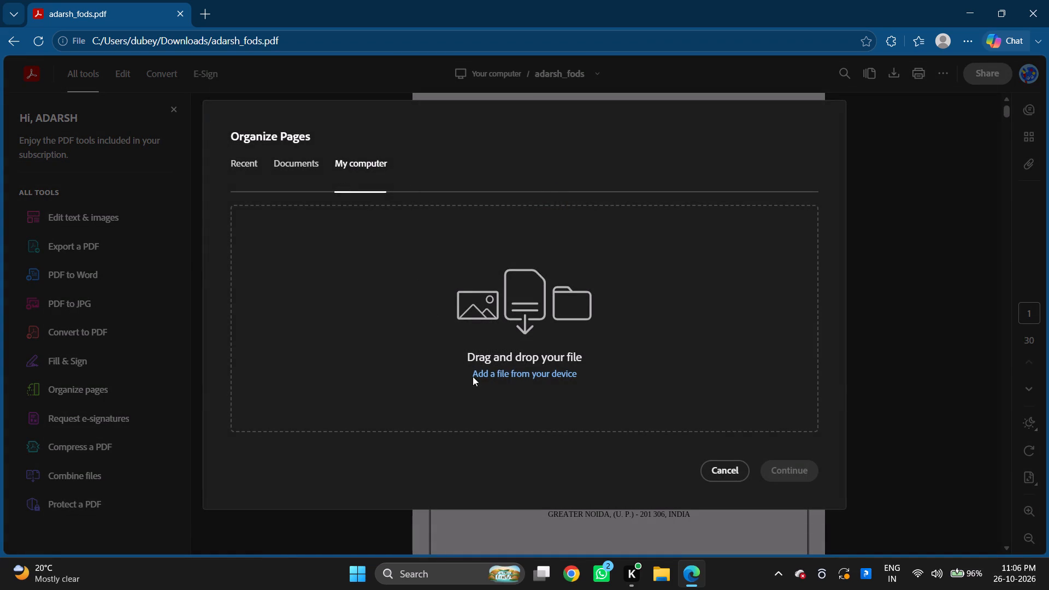
left_click(508, 376)
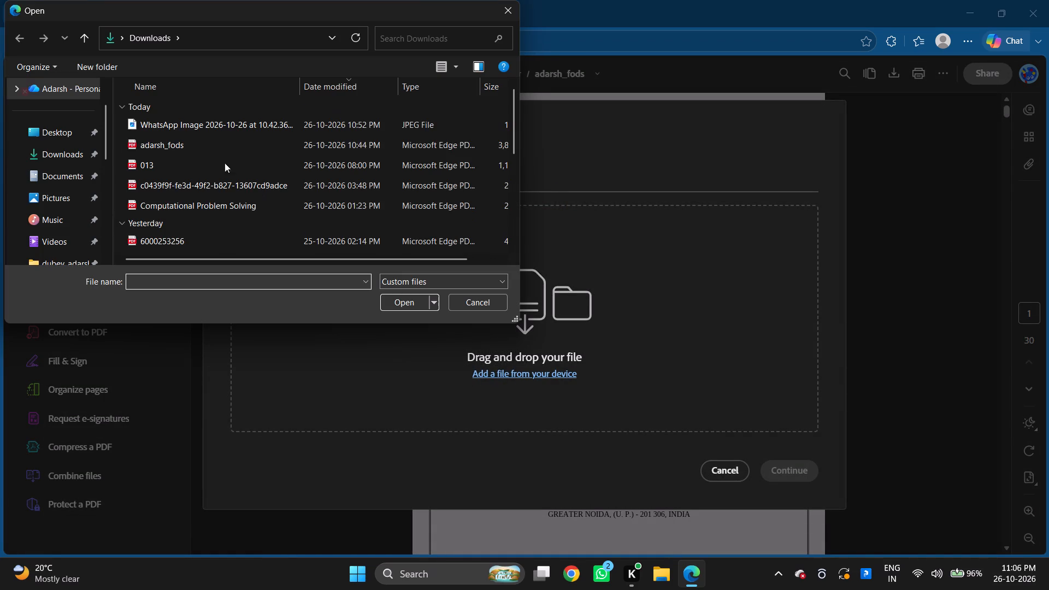
left_click(203, 127)
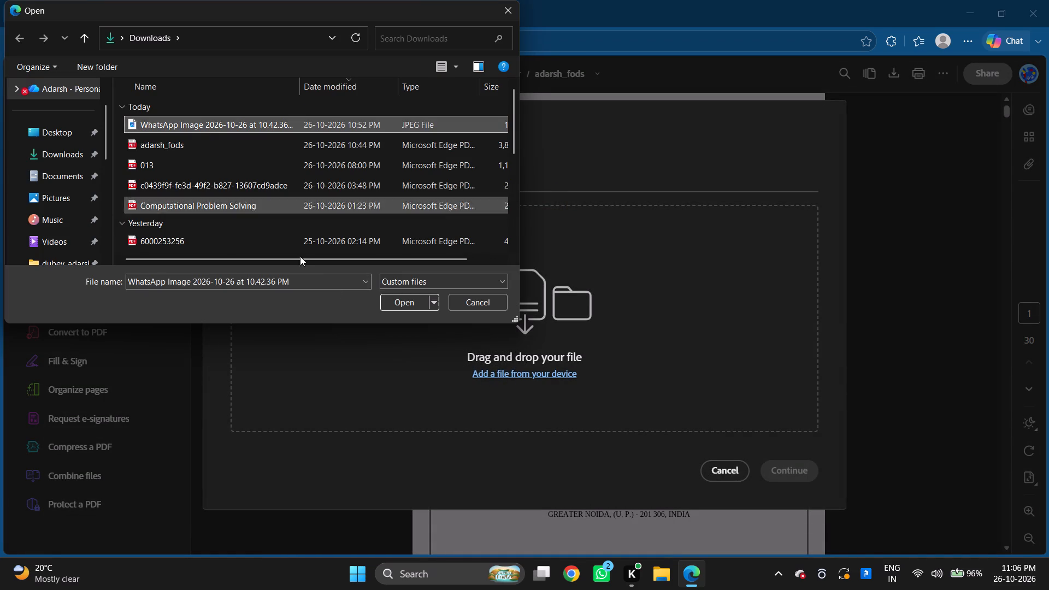
left_click(401, 298)
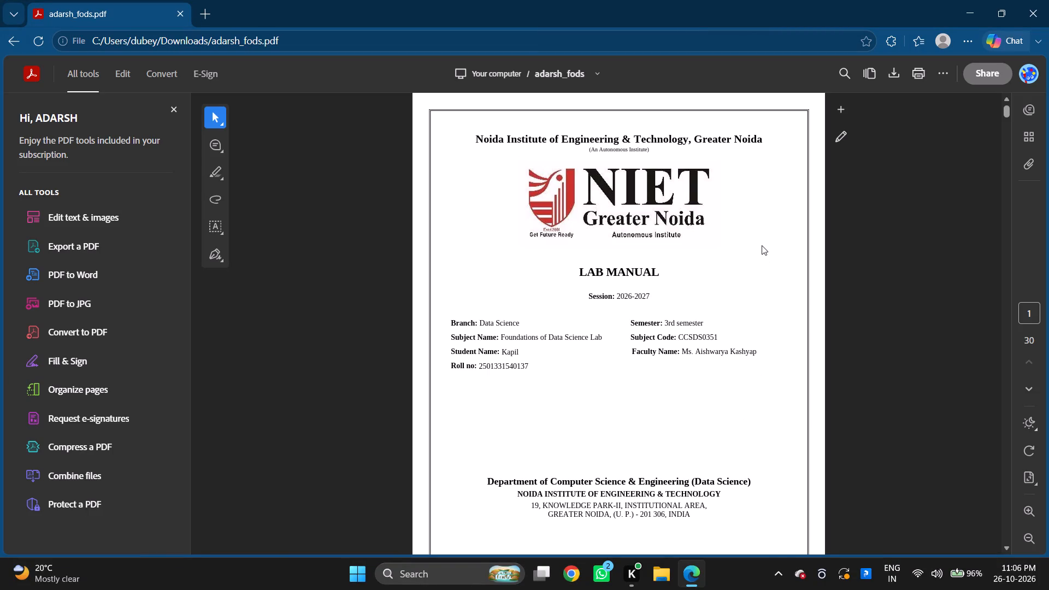
Look through the lab manual to its last page and back to the start to check for the inserted cover image.
scroll(762, 245, "up", 7)
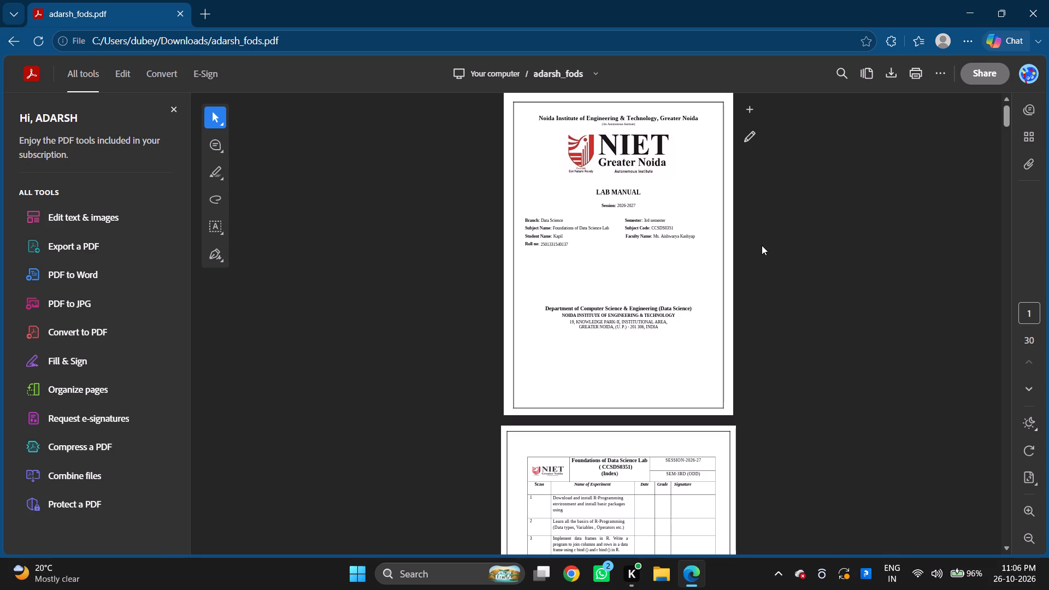
scroll(762, 245, "up", 8)
scroll(762, 245, "down", 3)
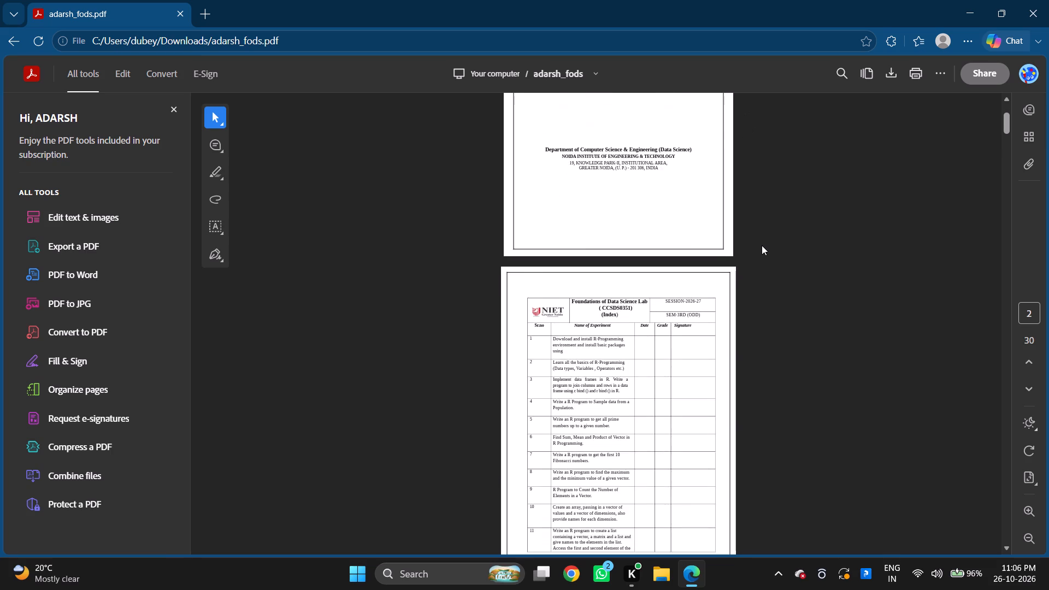
scroll(762, 245, "down", 19)
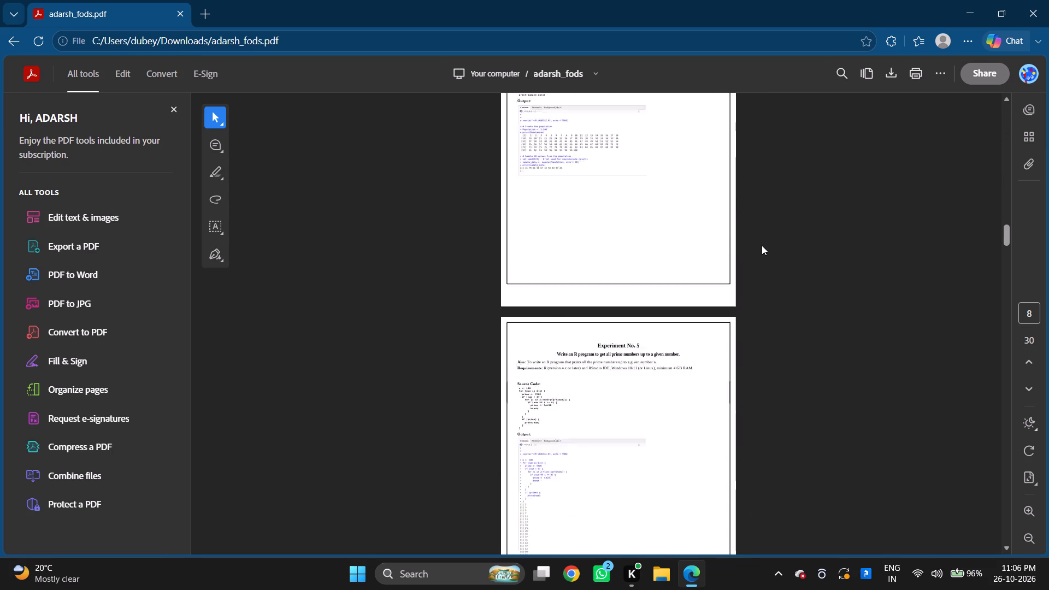
scroll(762, 245, "down", 18)
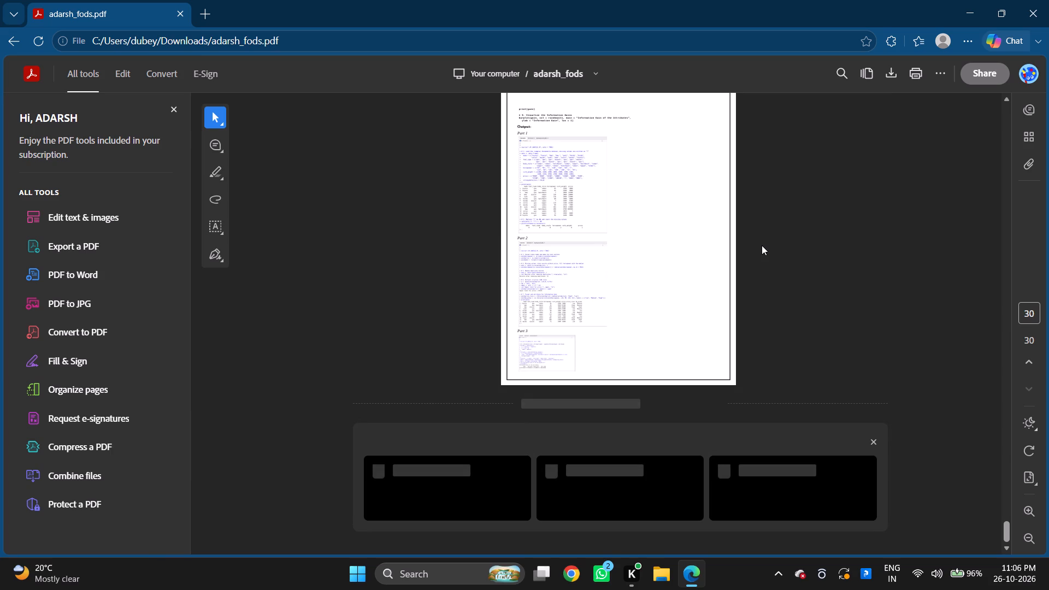
scroll(762, 245, "up", 17)
scroll(762, 245, "up", 19)
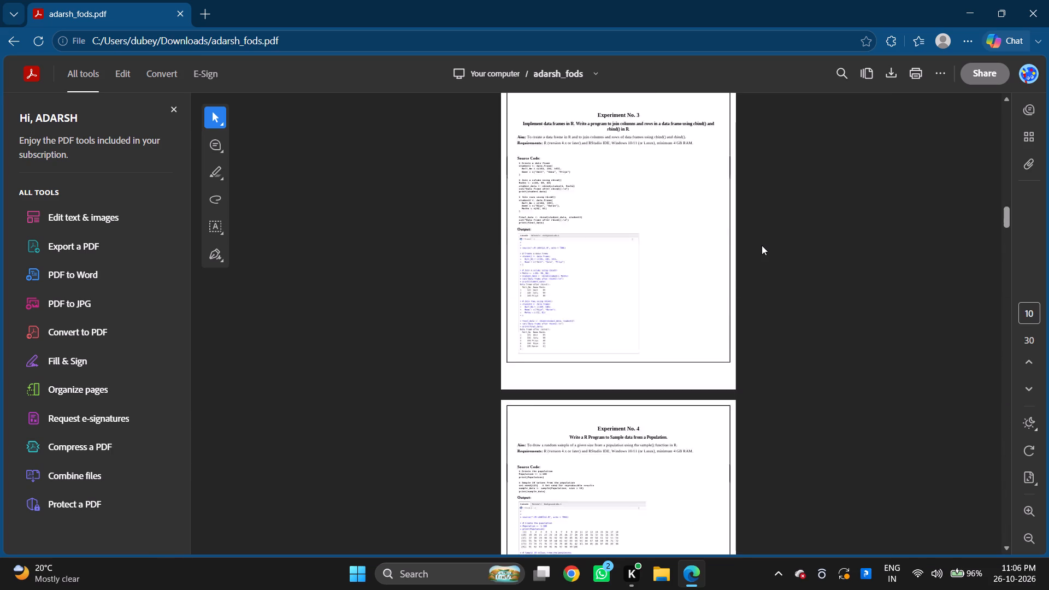
scroll(762, 245, "up", 17)
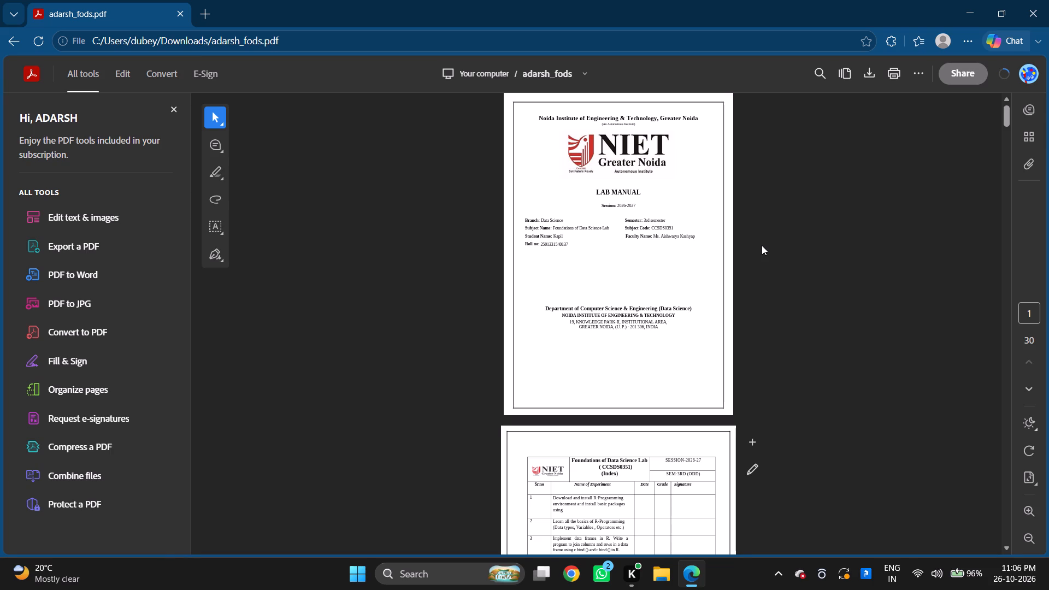
scroll(762, 245, "up", 9)
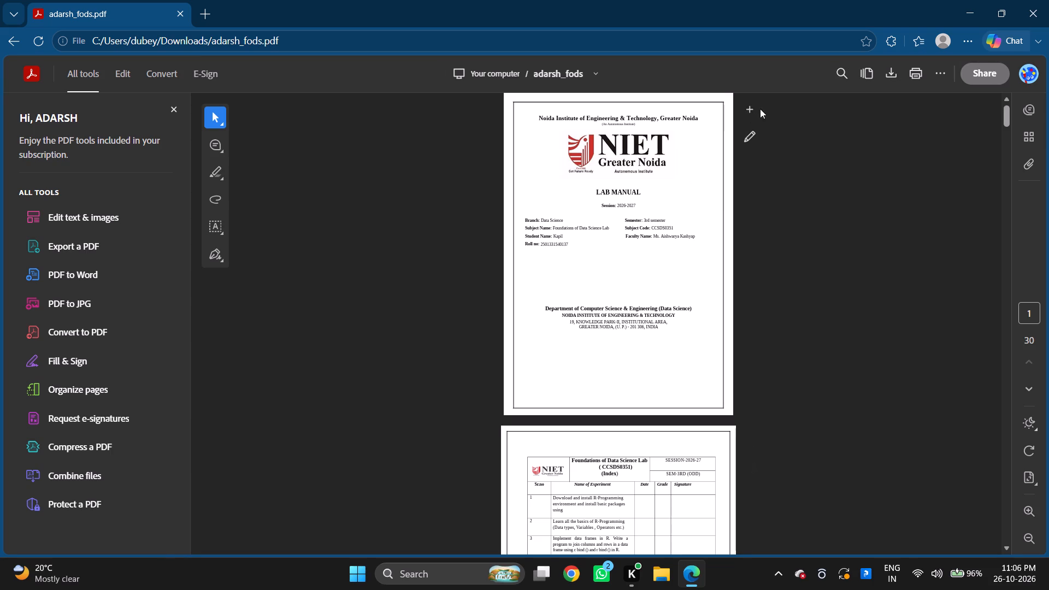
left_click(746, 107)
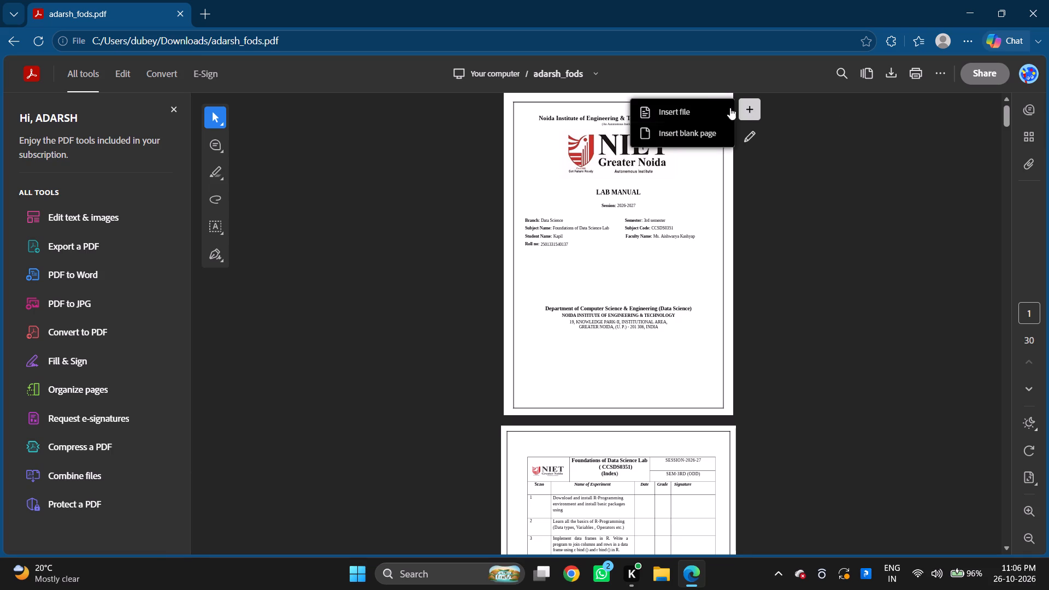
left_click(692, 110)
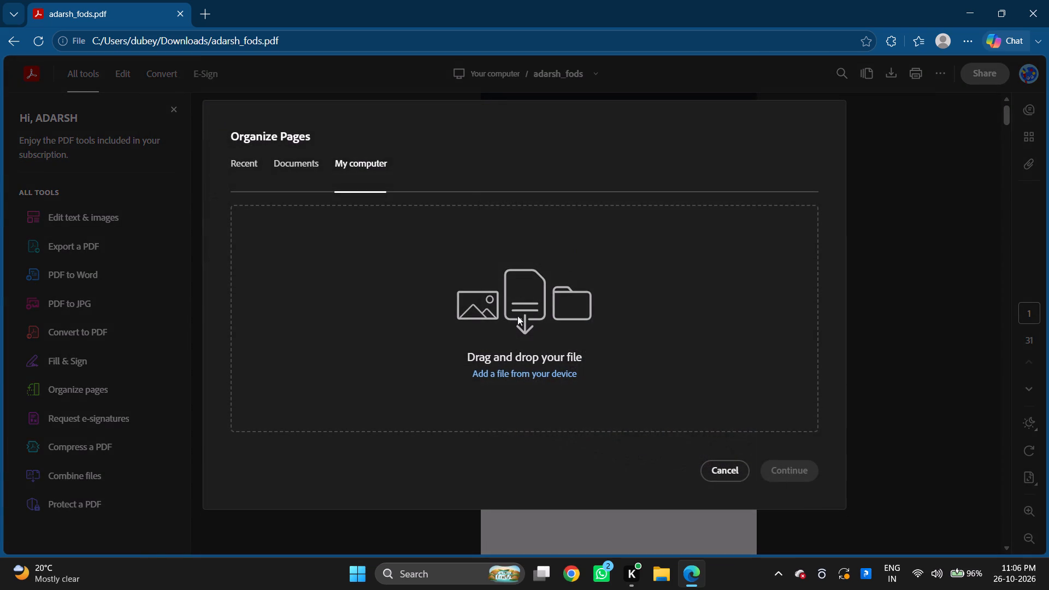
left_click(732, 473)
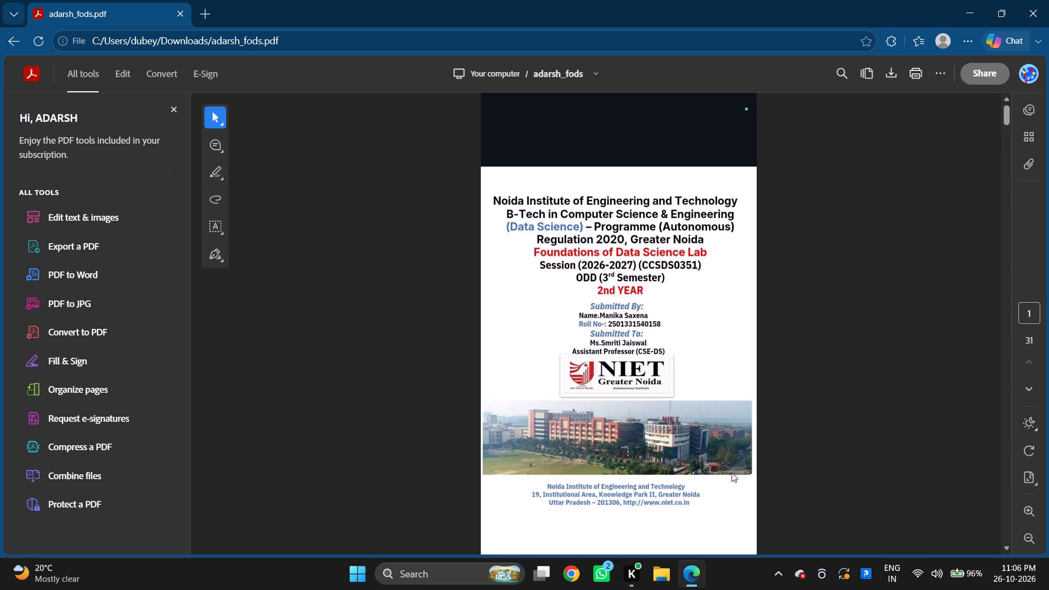
Start cropping page 1 and raise the lower crop edge above the MANUAL INDEX section, to a bottom margin of about 390 points.
scroll(702, 338, "down", 3)
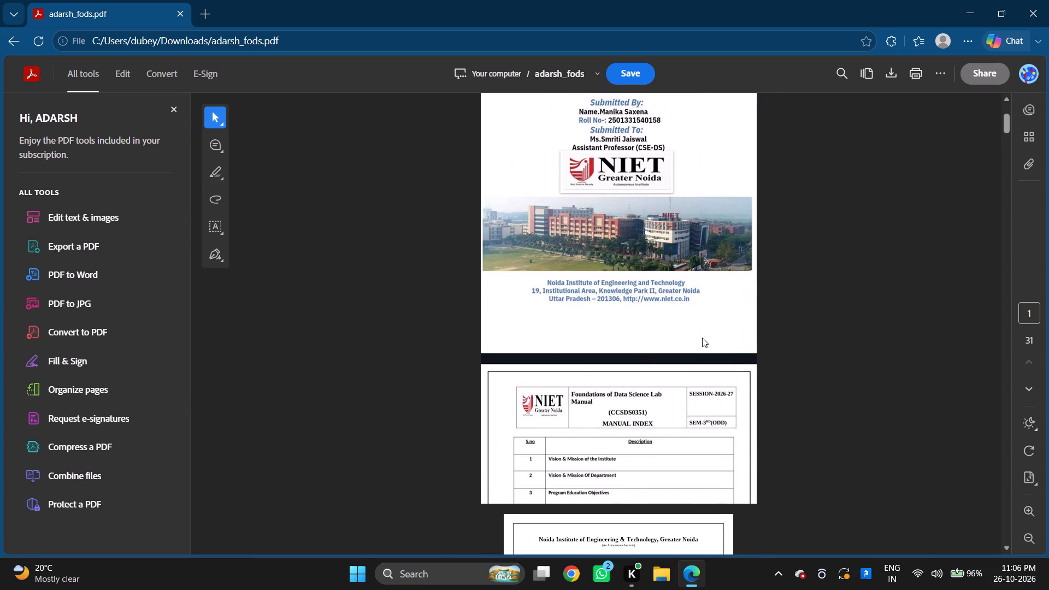
left_click(120, 72)
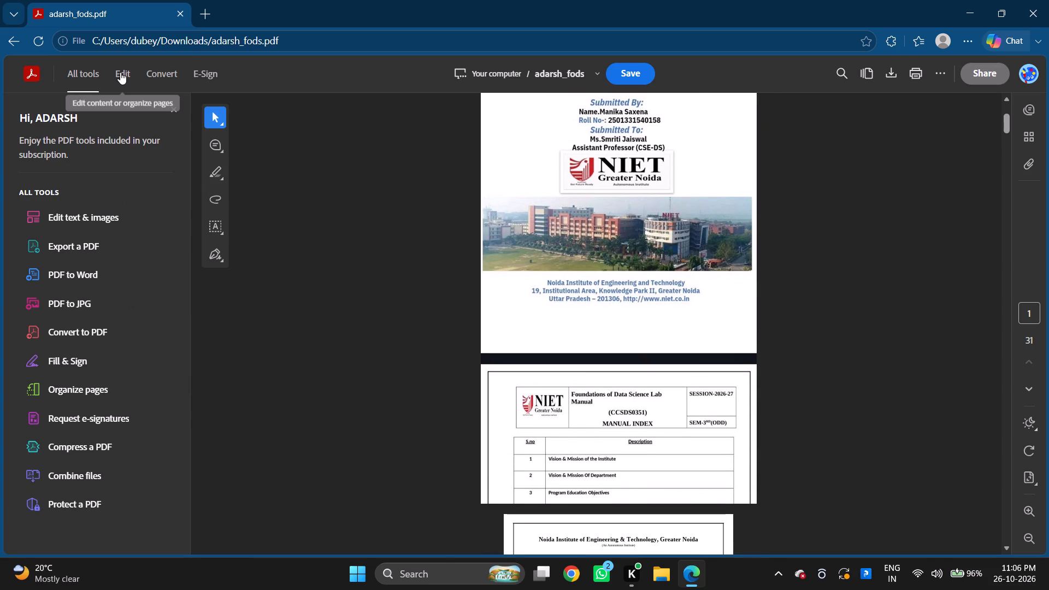
left_click(120, 72)
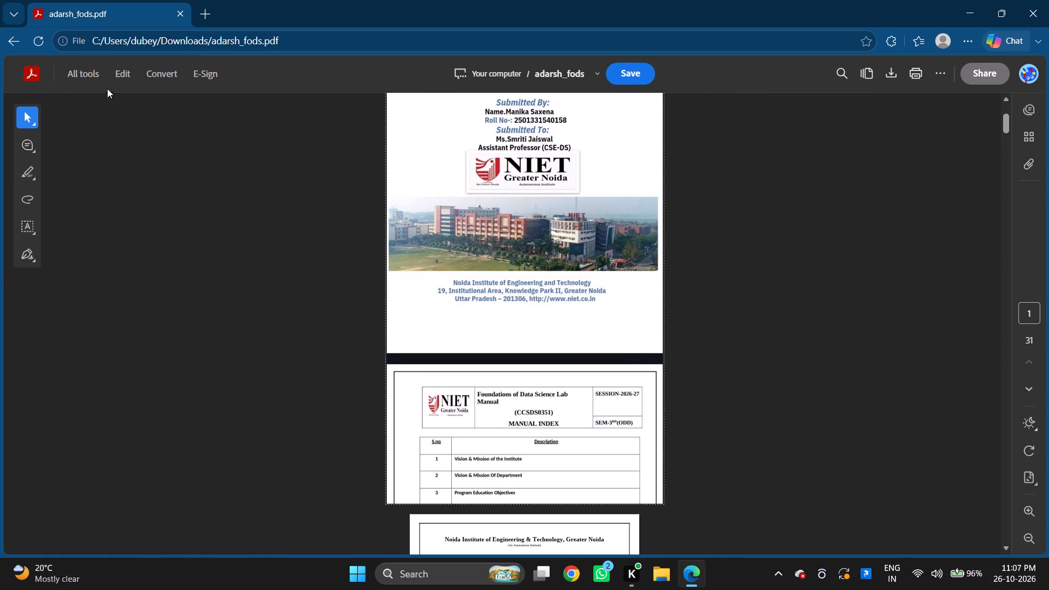
left_click(122, 73)
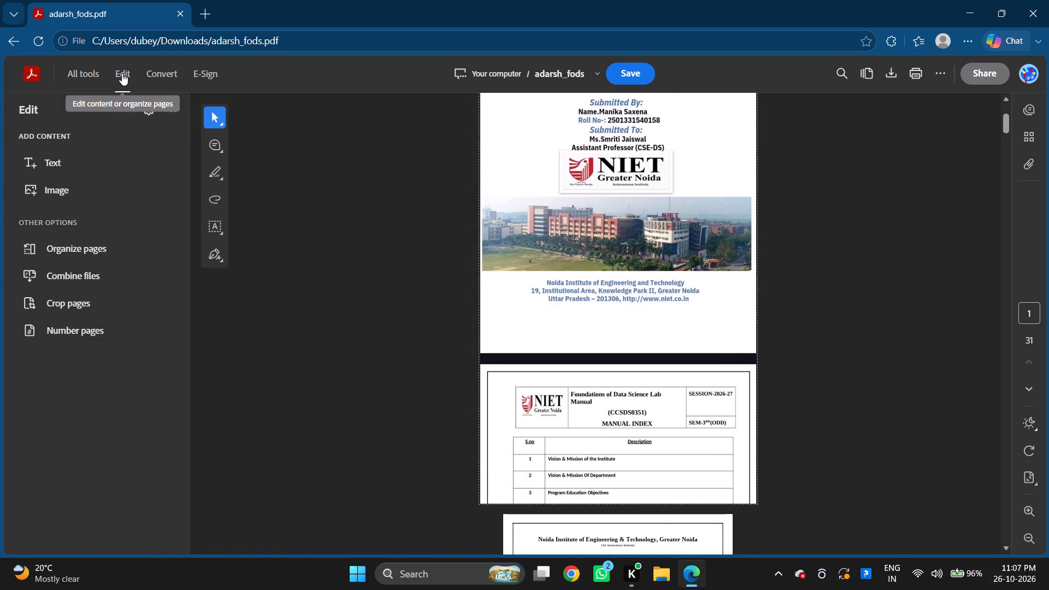
left_click(62, 300)
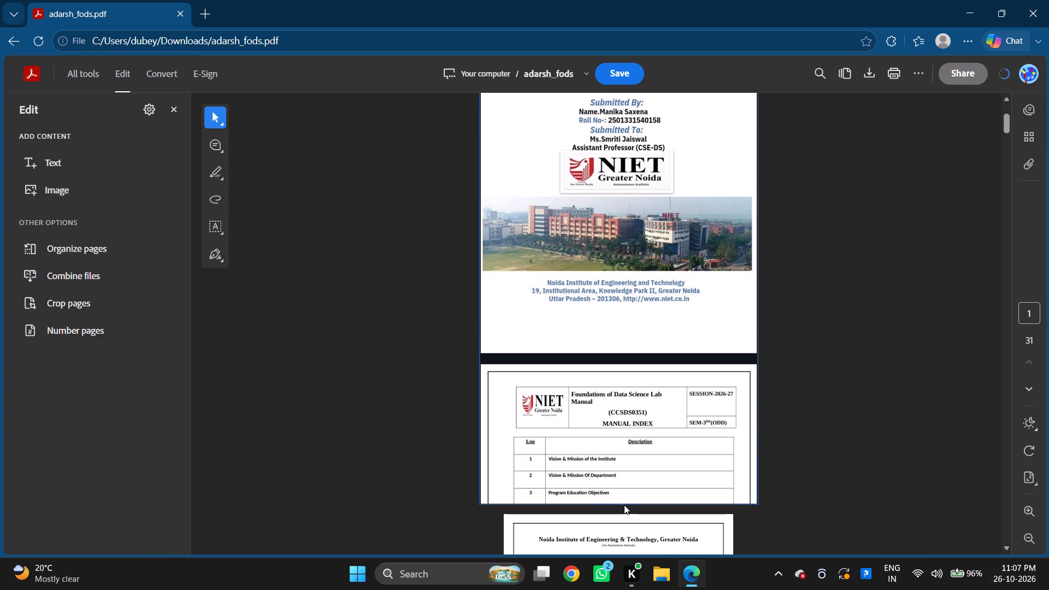
left_click_drag(619, 504, 610, 400)
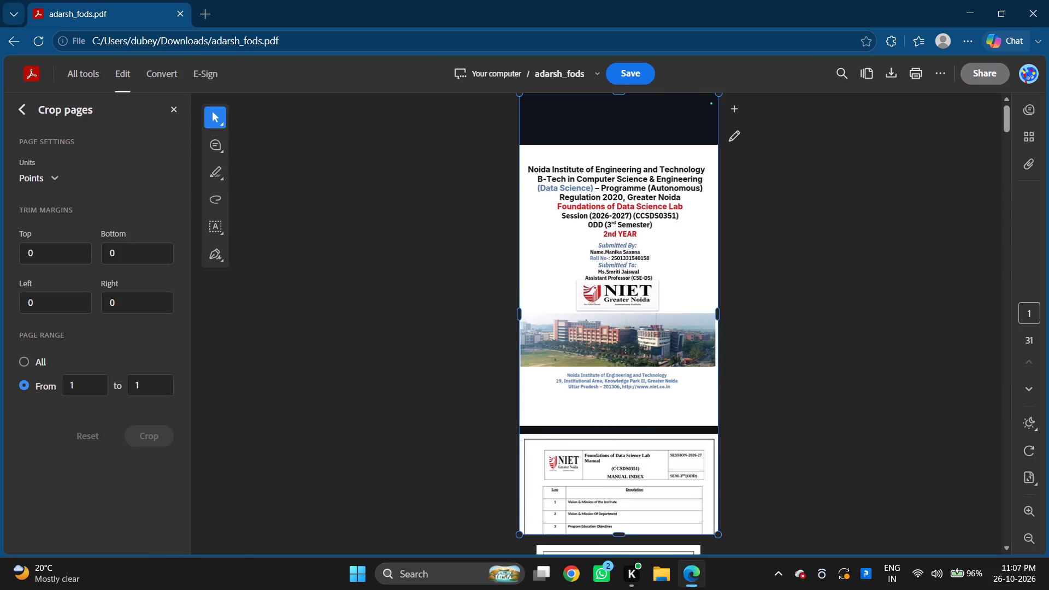
left_click_drag(619, 534, 620, 425)
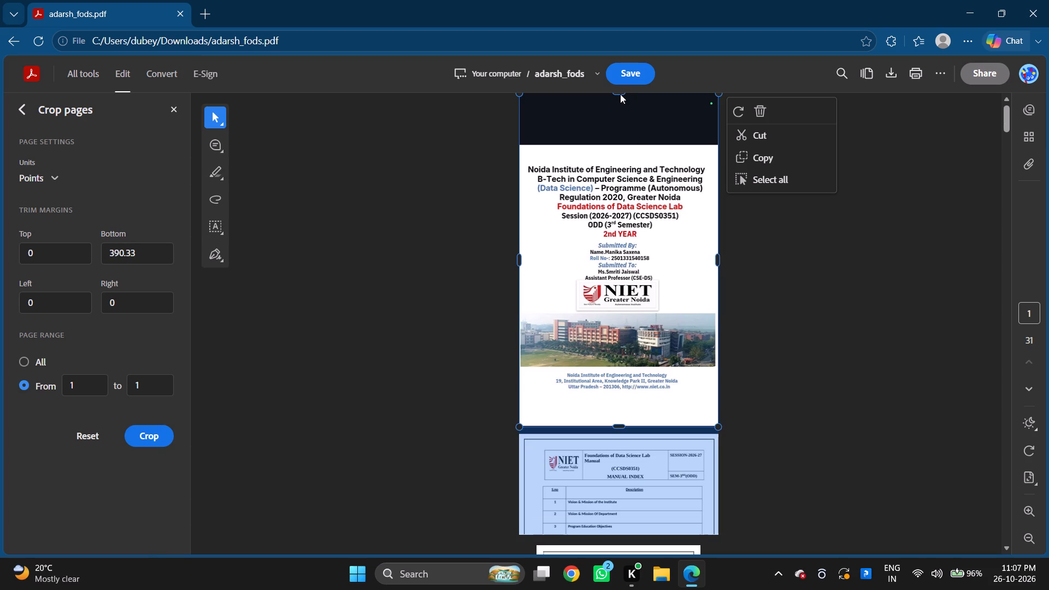
Crop page 1 to the white cover area, with trim margins of about 188 top, 393 bottom, 7 left and 12 right points.
scroll(619, 92, "up", 3)
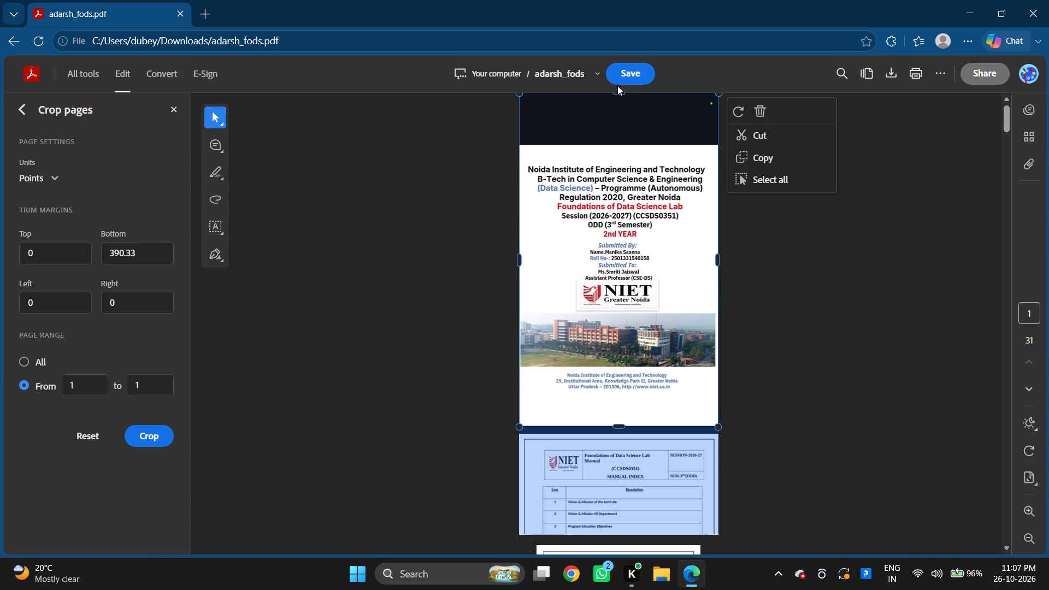
left_click(618, 92)
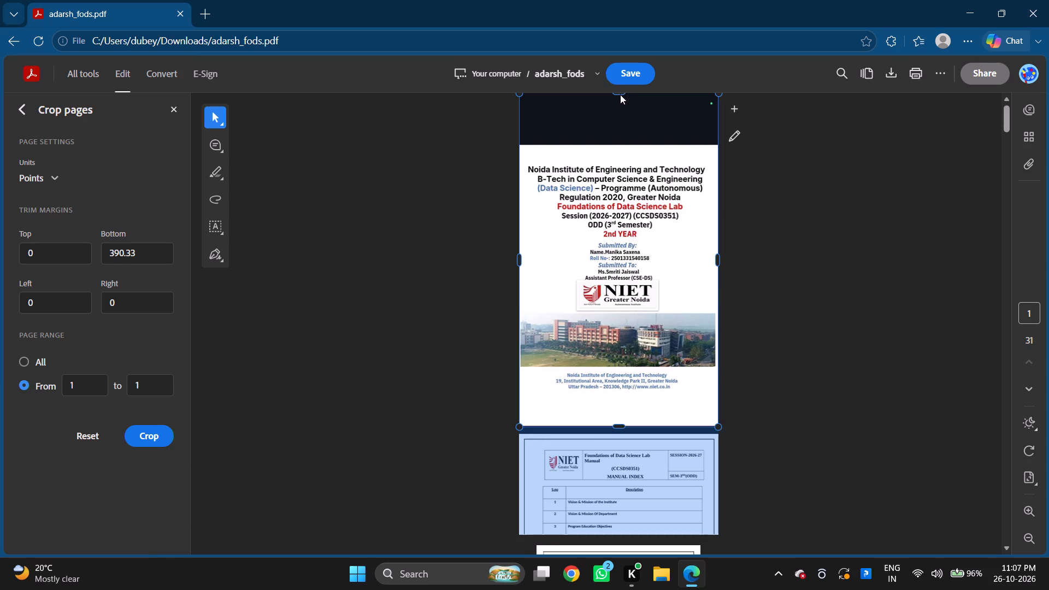
left_click(716, 258)
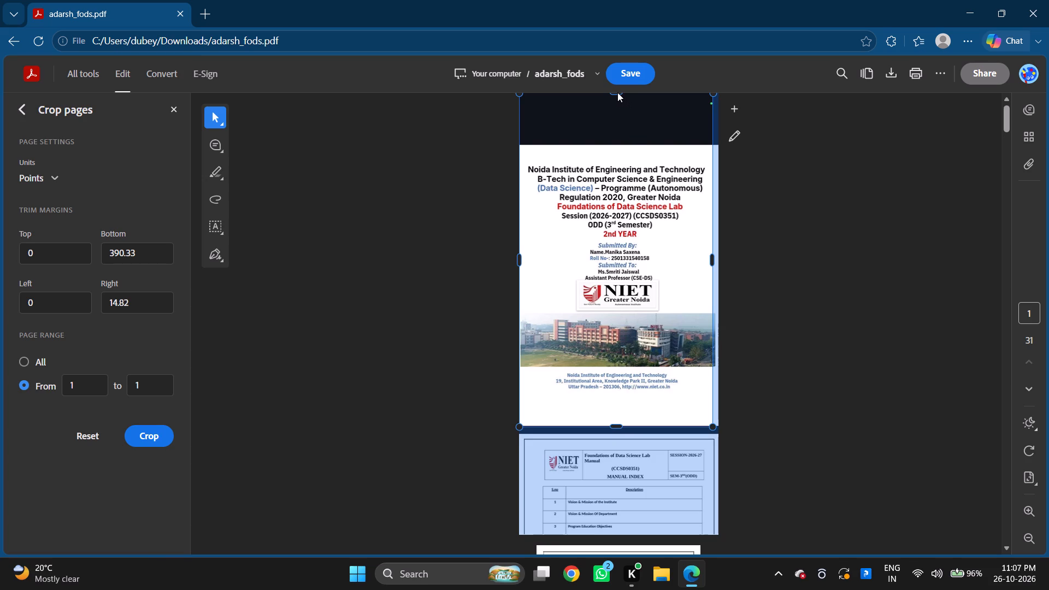
left_click_drag(615, 98, 620, 144)
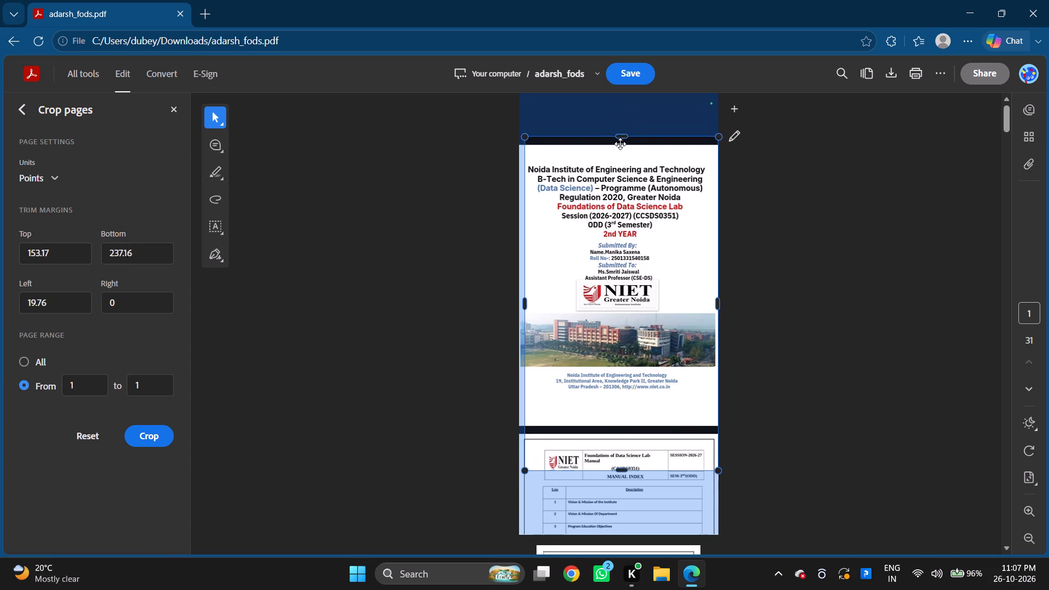
left_click_drag(620, 144, 617, 144)
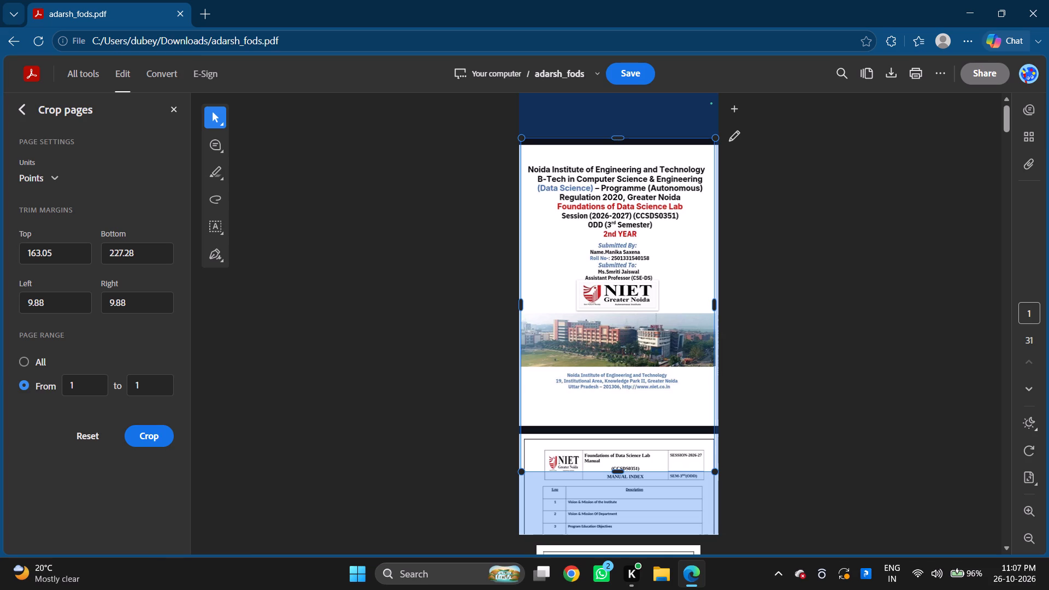
left_click_drag(616, 138, 620, 144)
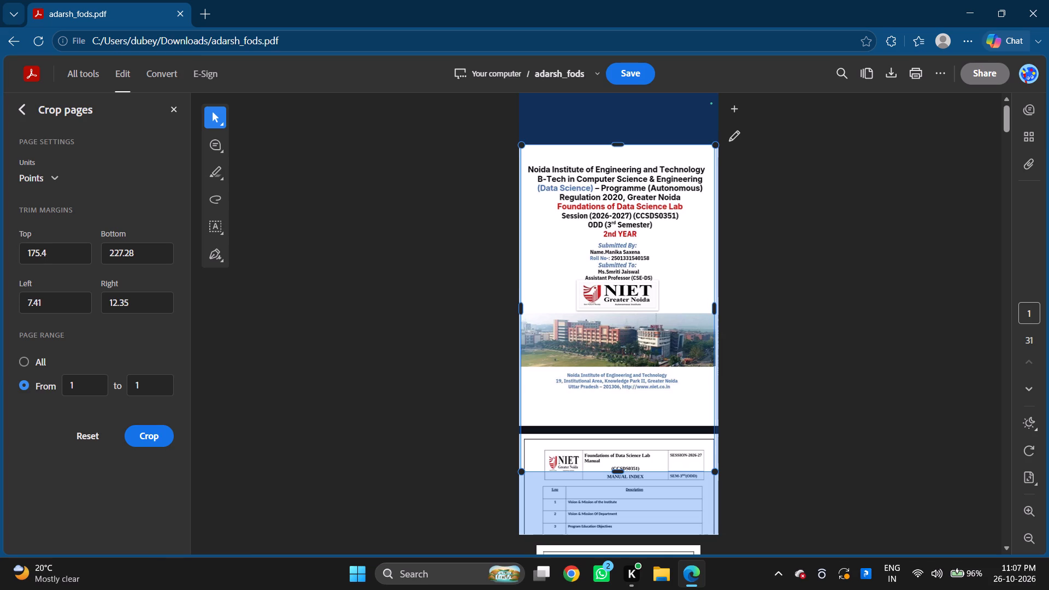
left_click_drag(620, 144, 620, 145)
left_click_drag(617, 470, 620, 423)
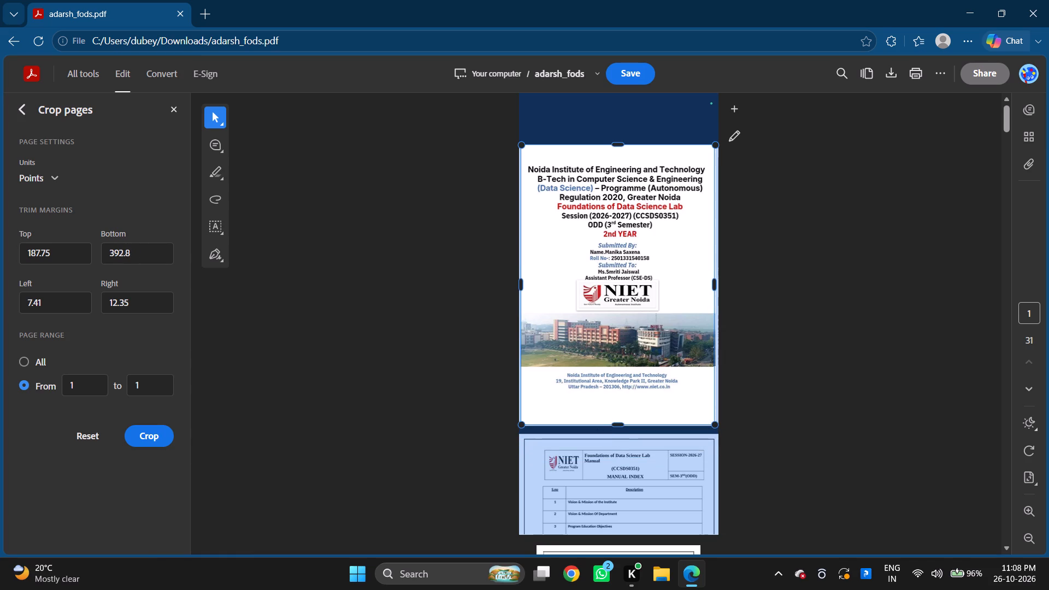
left_click(433, 339)
left_click(149, 435)
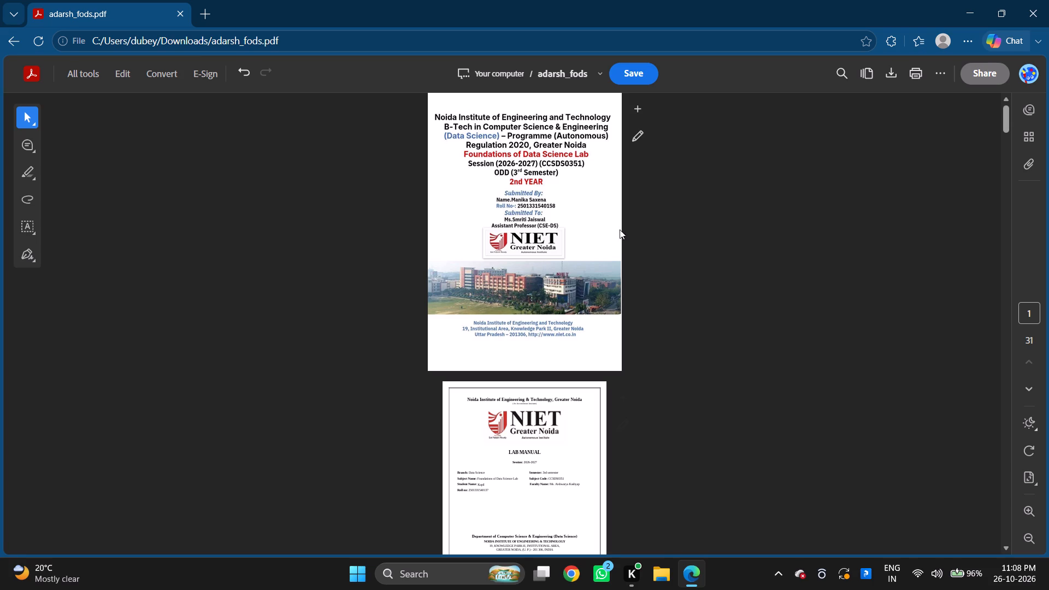
Look over the cropped cover and the pages after it, and reopen the crop settings for page 1.
scroll(554, 465, "down", 2)
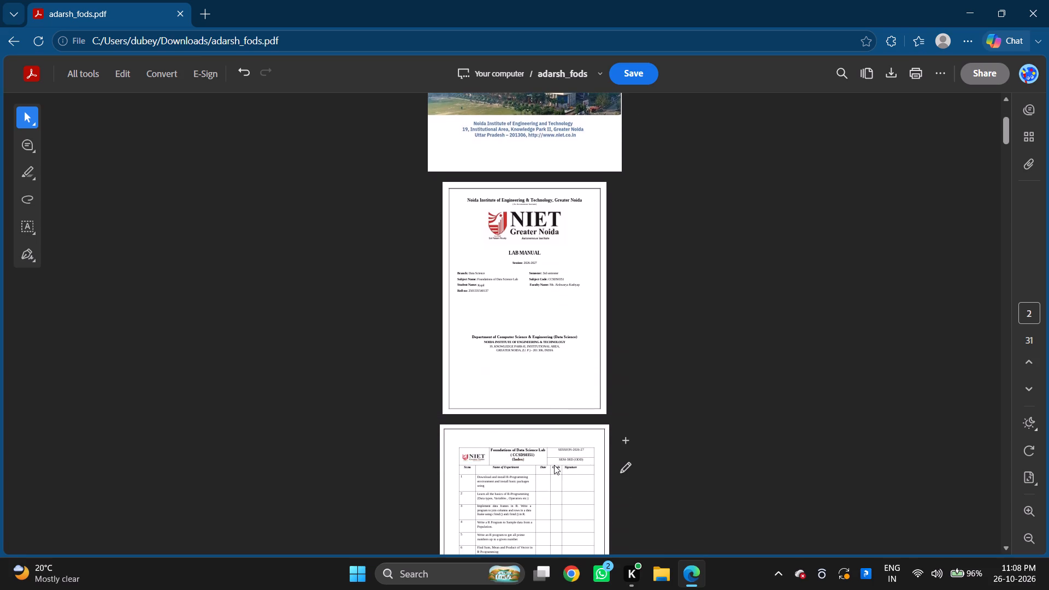
scroll(554, 465, "down", 7)
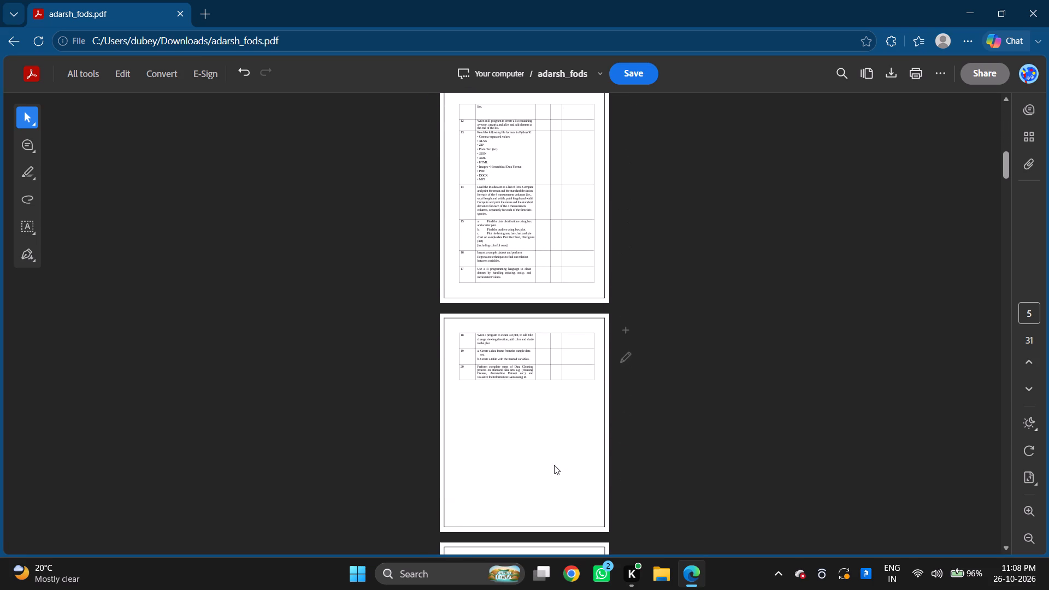
scroll(554, 465, "up", 6)
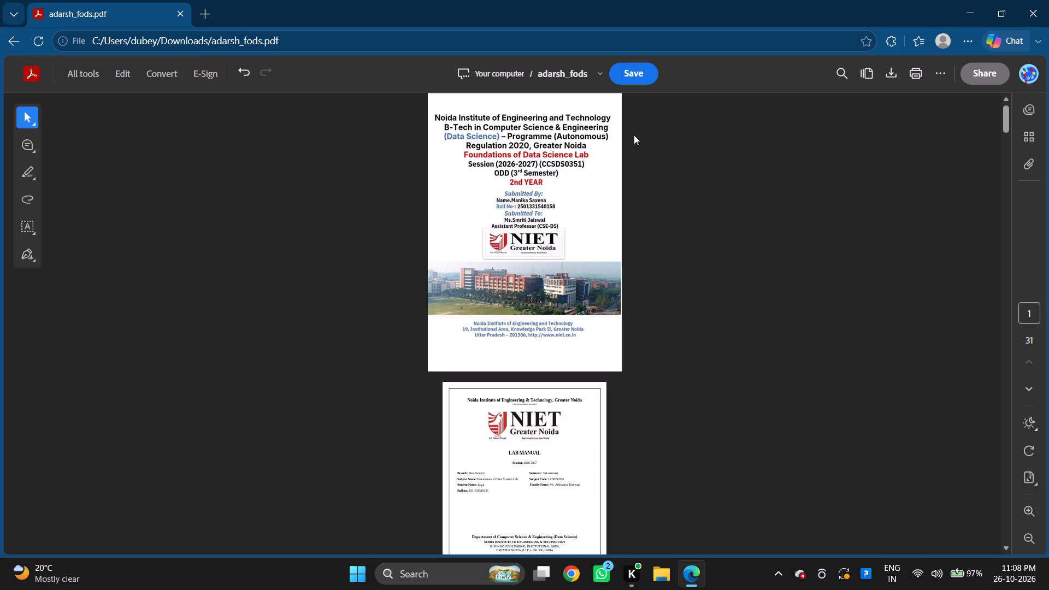
left_click(643, 134)
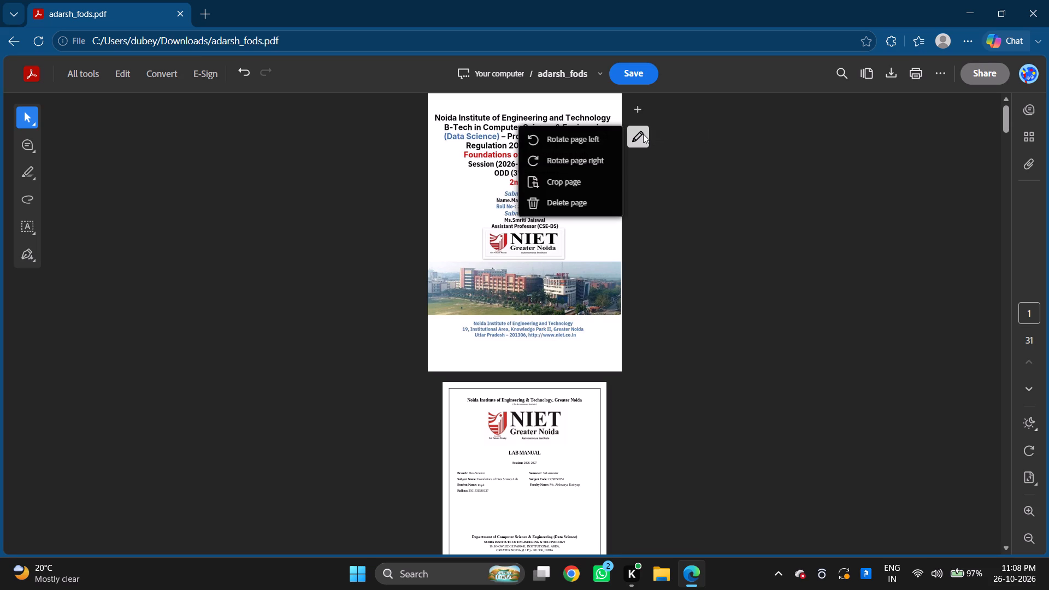
left_click(580, 185)
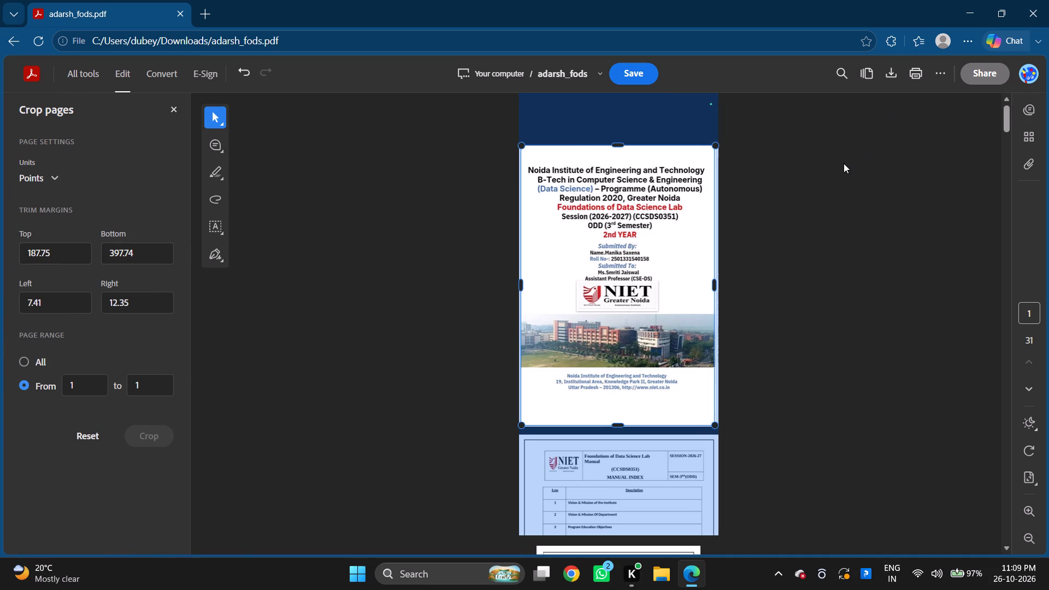
left_click(360, 230)
left_click(389, 211)
key("Return")
Compare the crop frames and trim margins of the cover page and the LAB MANUAL title page.
scroll(564, 342, "down", 6)
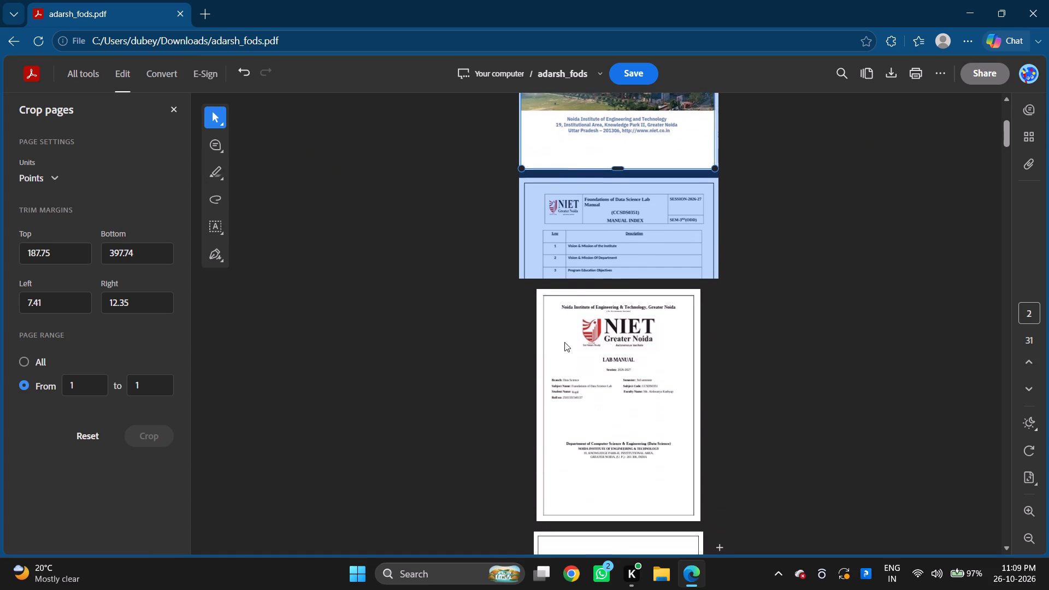
left_click(657, 381)
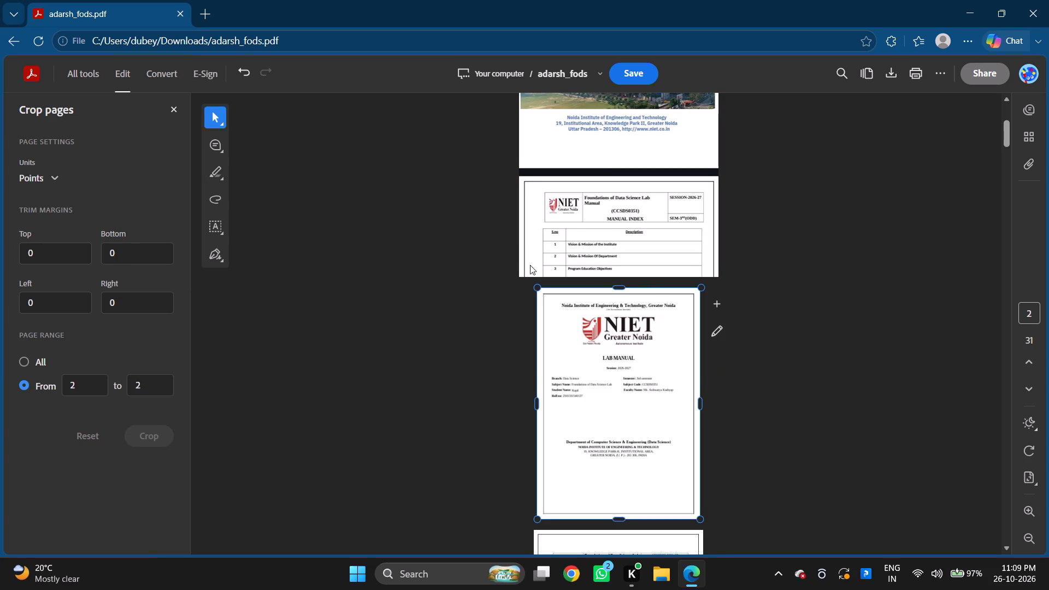
left_click(575, 210)
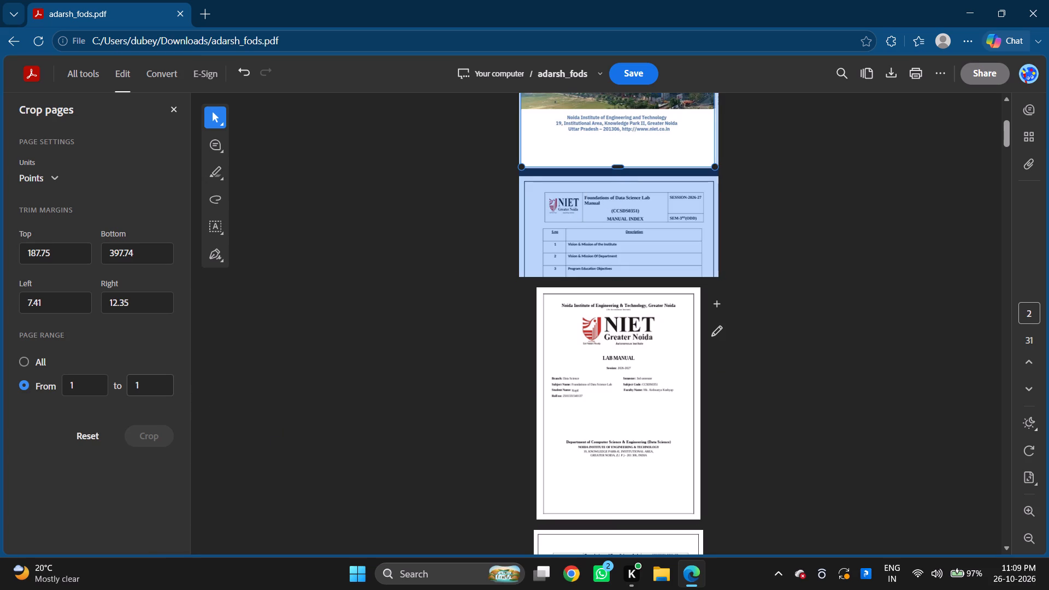
scroll(155, 383, "up", 3)
scroll(144, 304, "up", 1)
left_click(566, 399)
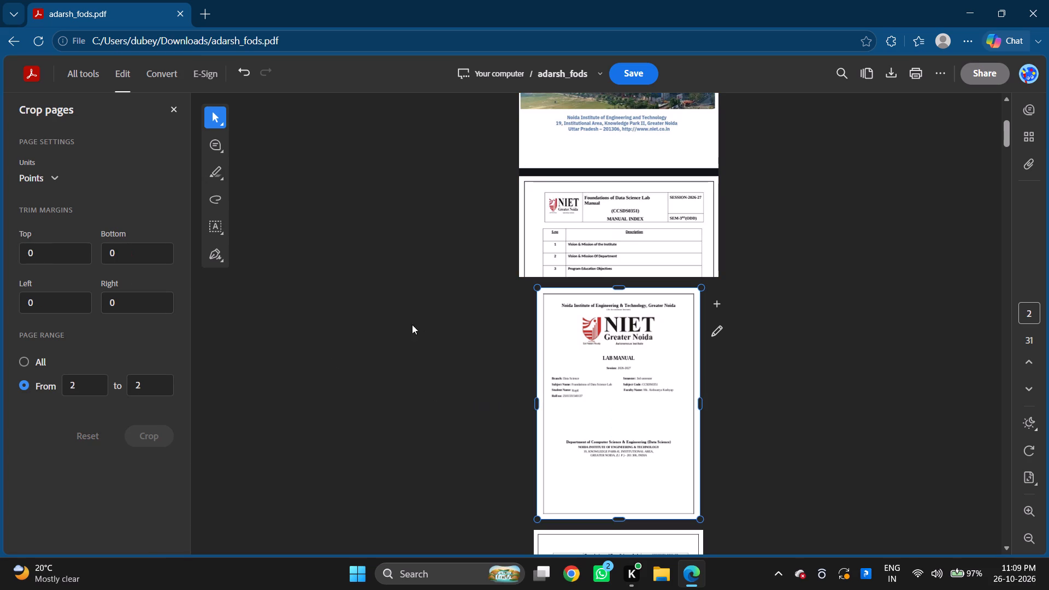
left_click(553, 208)
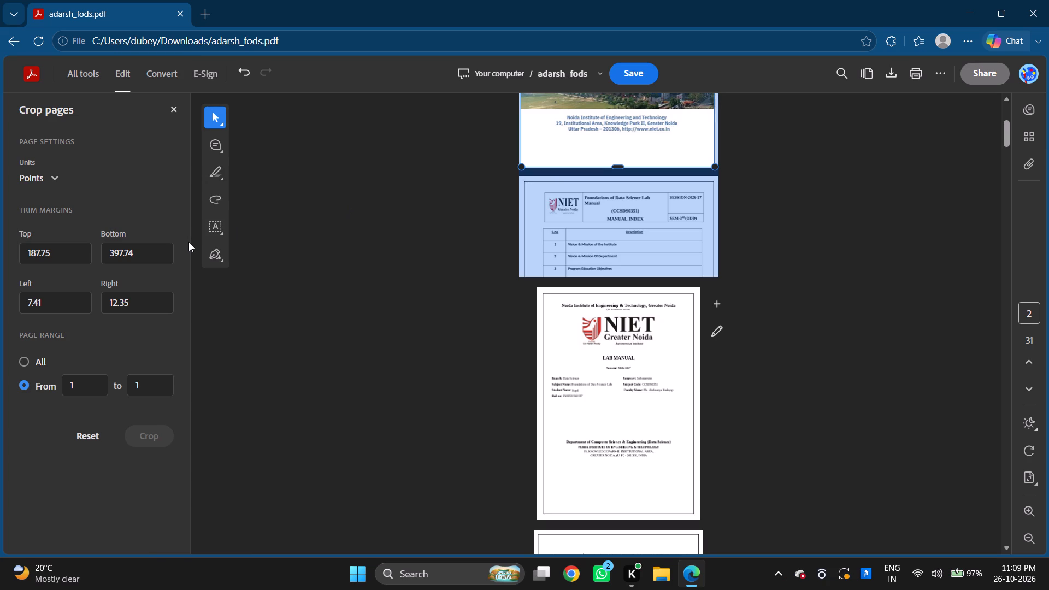
scroll(188, 242, "up", 4)
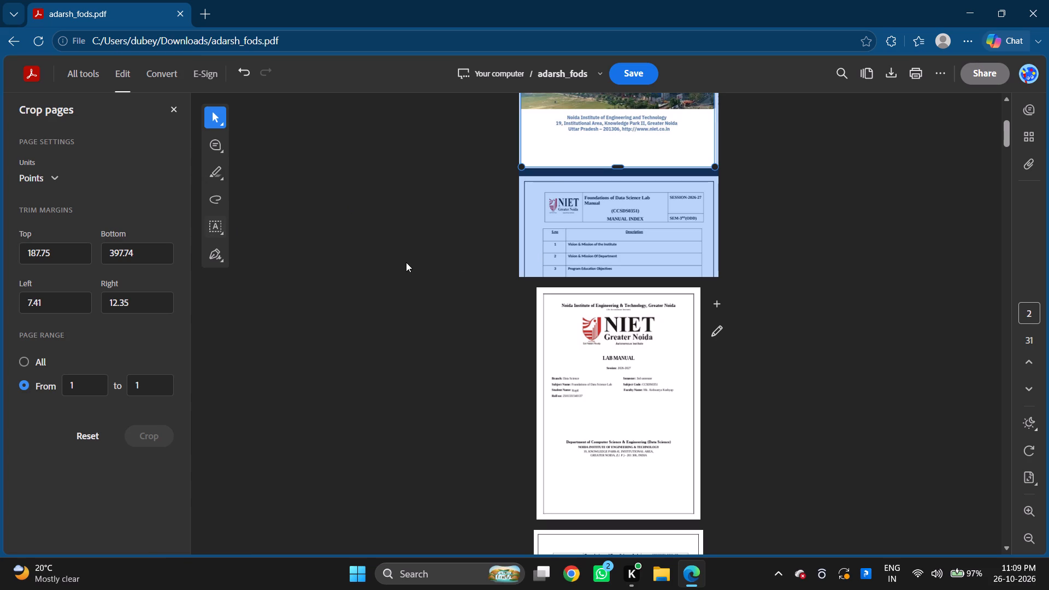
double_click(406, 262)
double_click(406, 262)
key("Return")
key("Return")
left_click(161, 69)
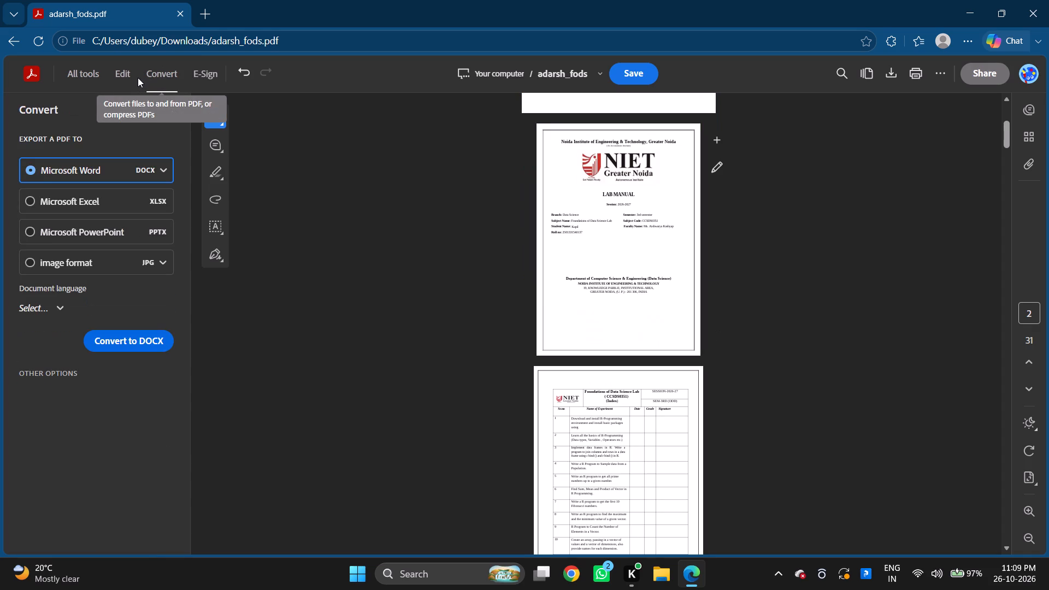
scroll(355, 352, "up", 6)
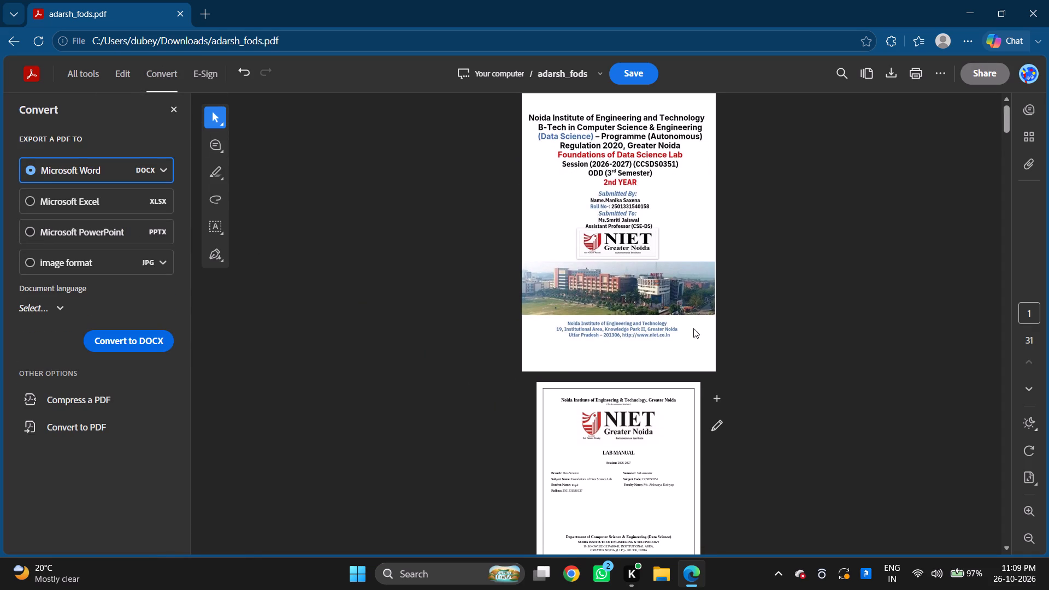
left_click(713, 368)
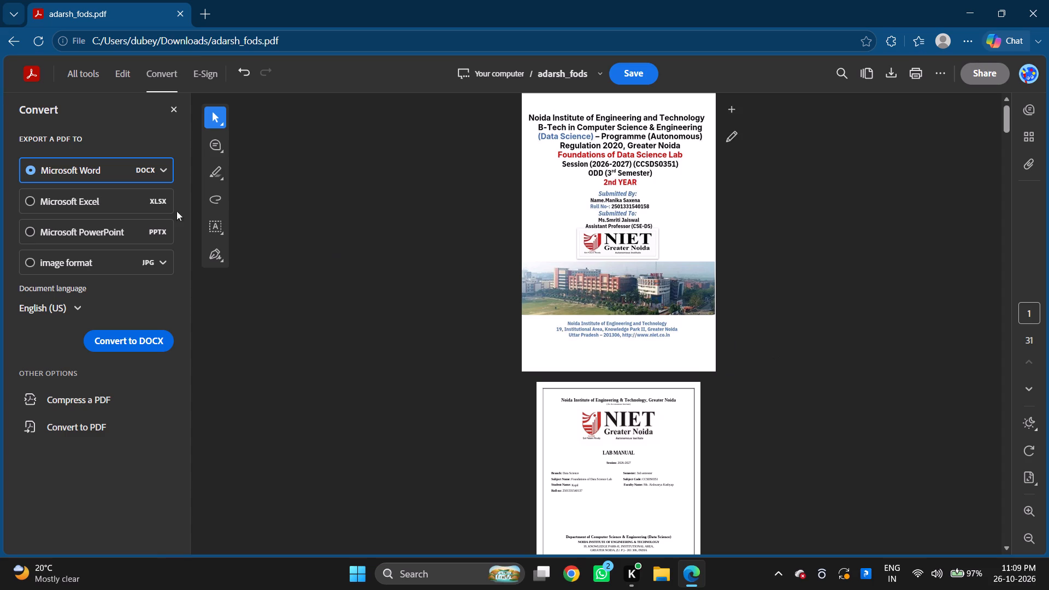
Make the cover page editable and shrink its full-page background image from both lower corners to the width of the LAB MANUAL page.
left_click(123, 73)
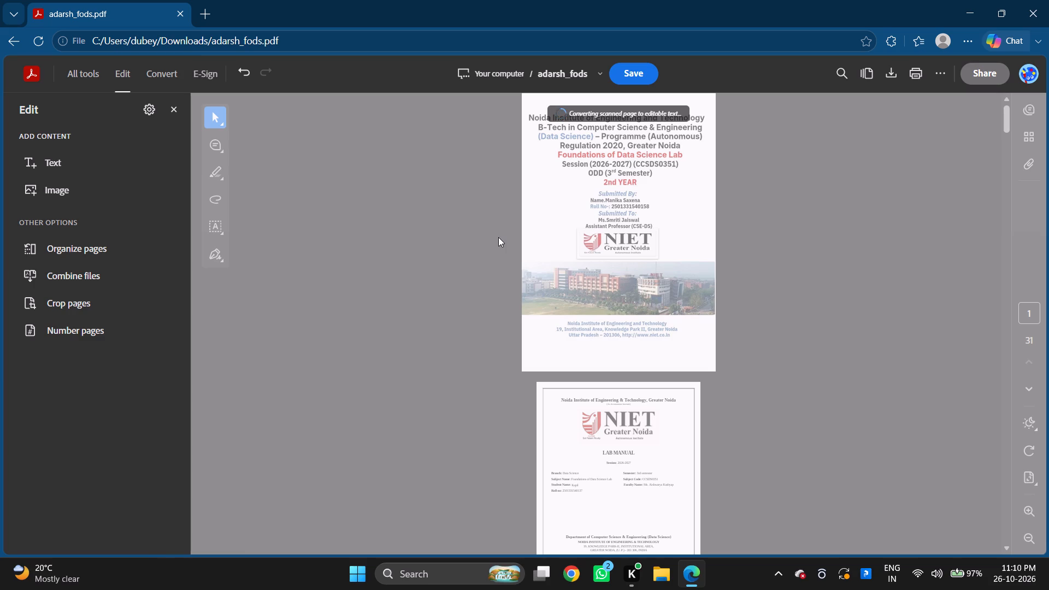
scroll(498, 237, "down", 5)
left_click(354, 255)
double_click(796, 179)
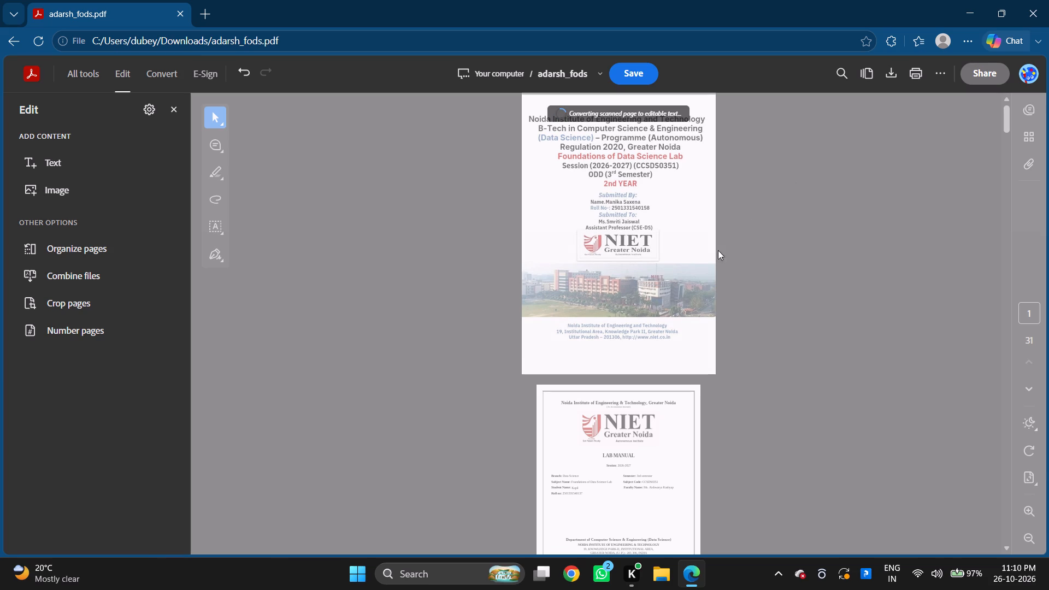
scroll(686, 228, "up", 1)
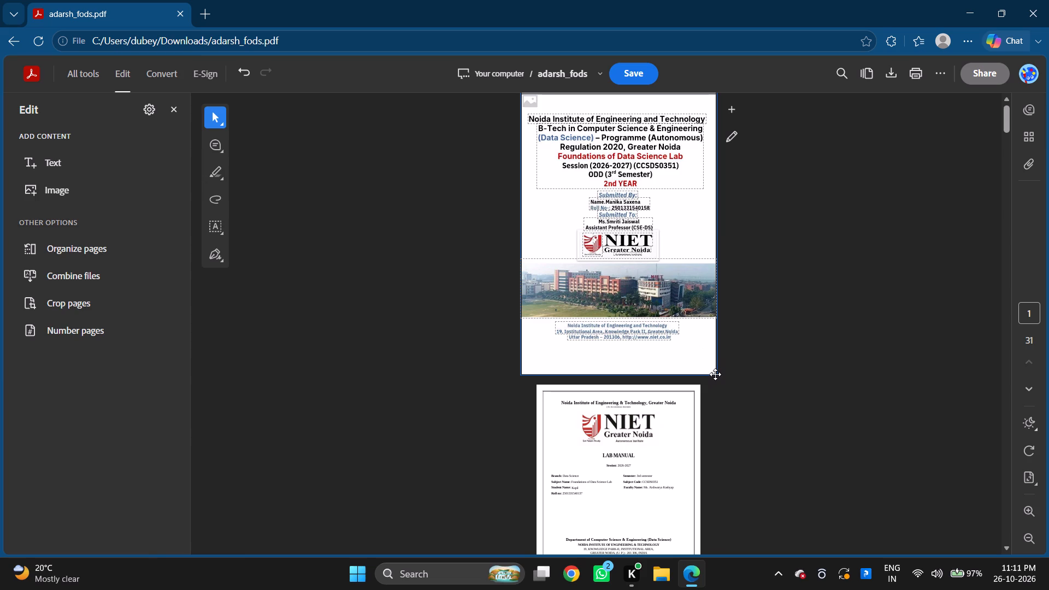
left_click(715, 374)
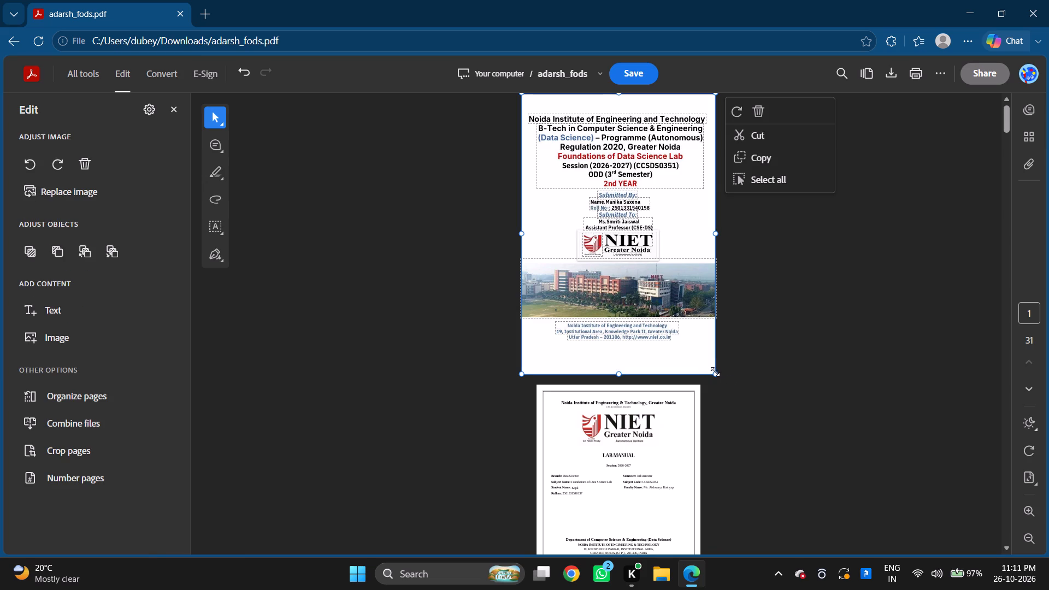
left_click_drag(715, 373, 690, 367)
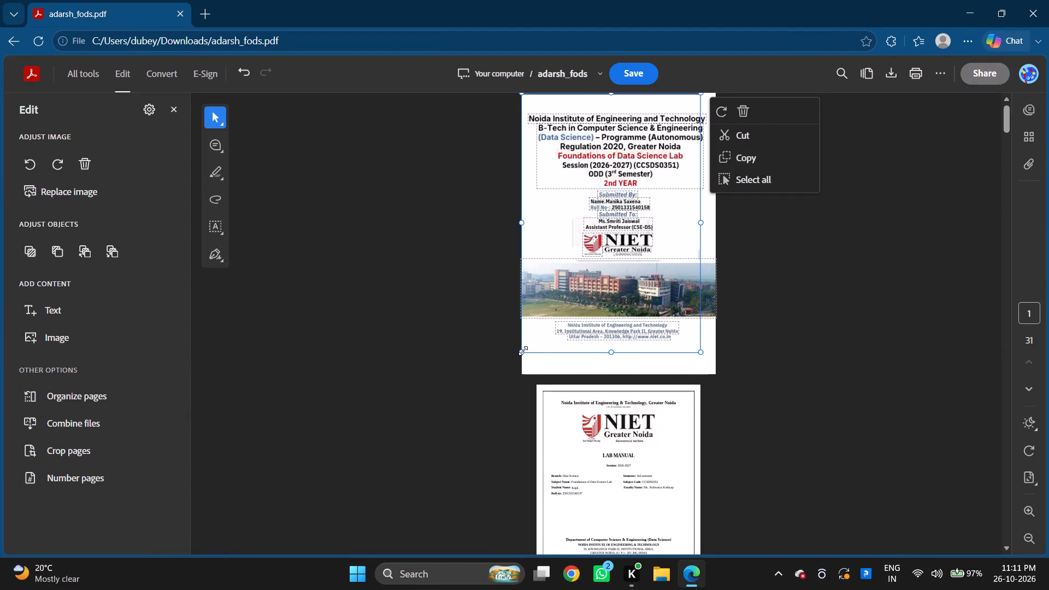
left_click_drag(523, 351, 552, 361)
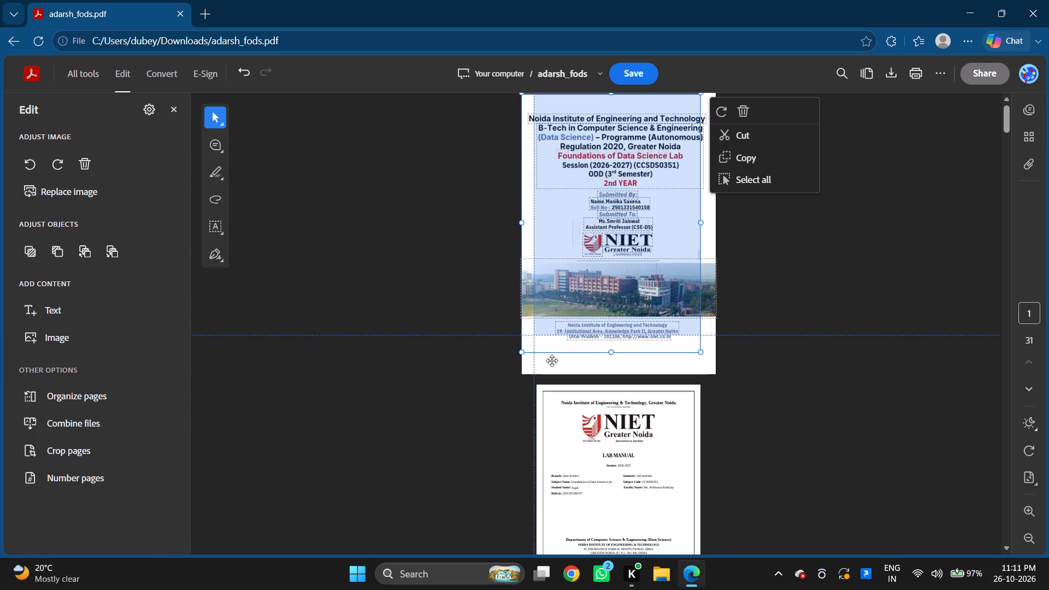
left_click_drag(552, 361, 559, 363)
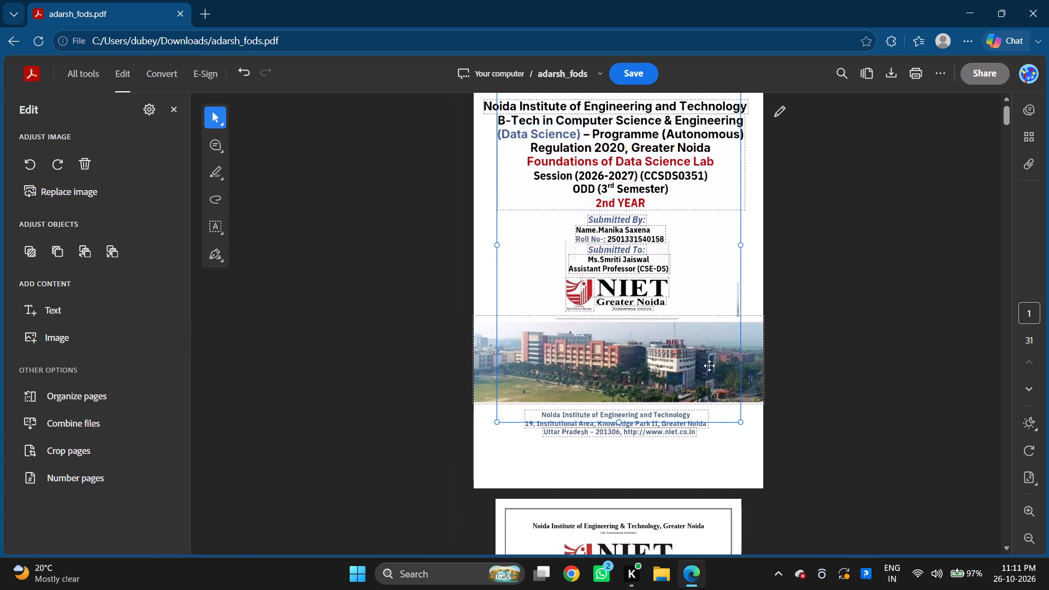
Shrink the campus building photo on the cover from both lower corners to the width of the resized background image.
left_click(757, 393)
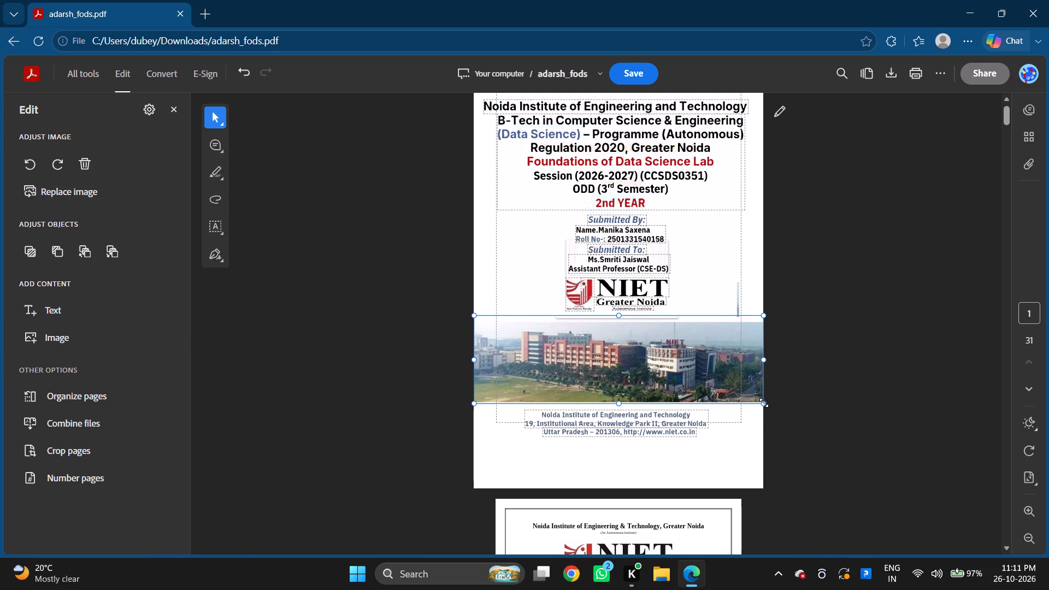
left_click_drag(764, 403, 746, 395)
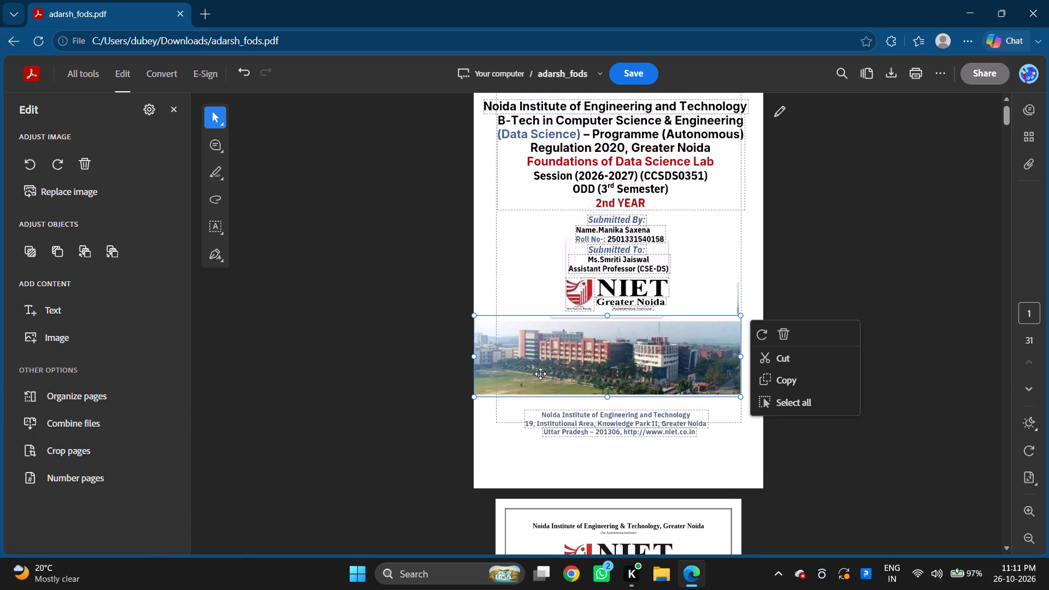
left_click_drag(475, 397, 484, 395)
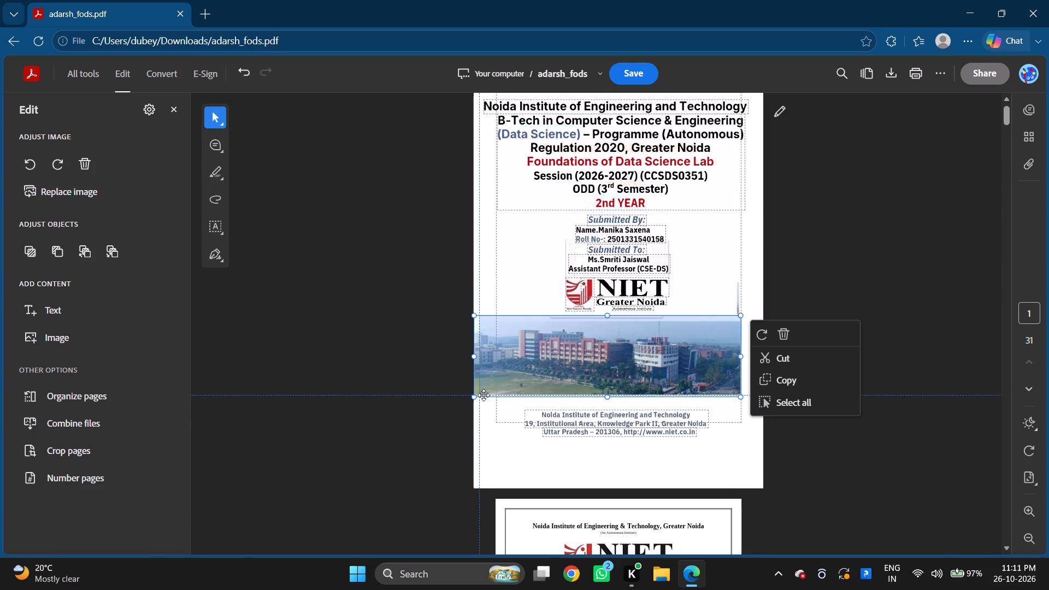
left_click_drag(484, 395, 492, 389)
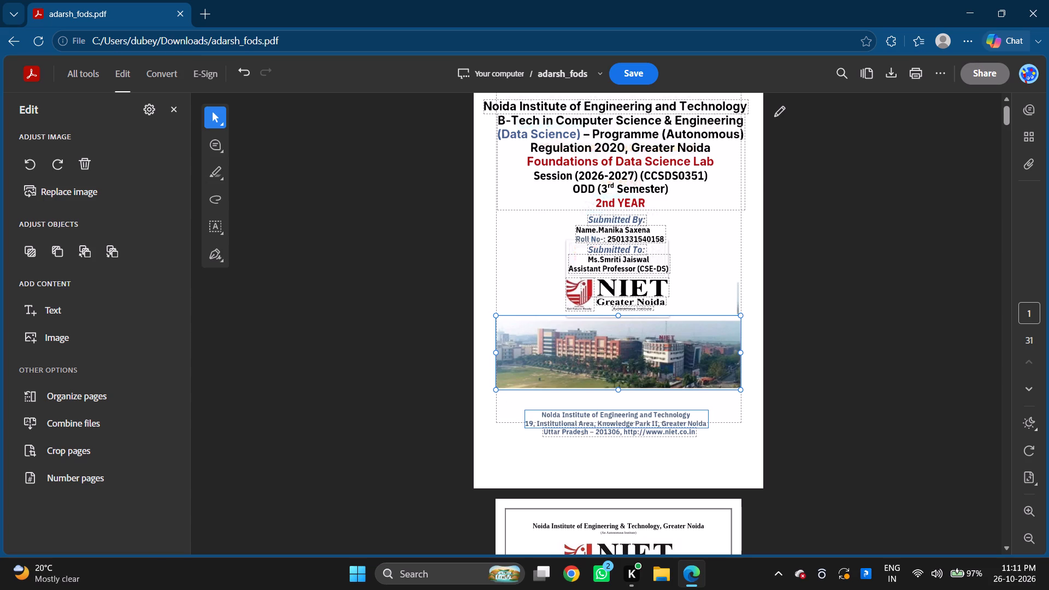
Move the institute address lines and the Uttar Pradesh website line up directly beneath the campus photo.
left_click(584, 414)
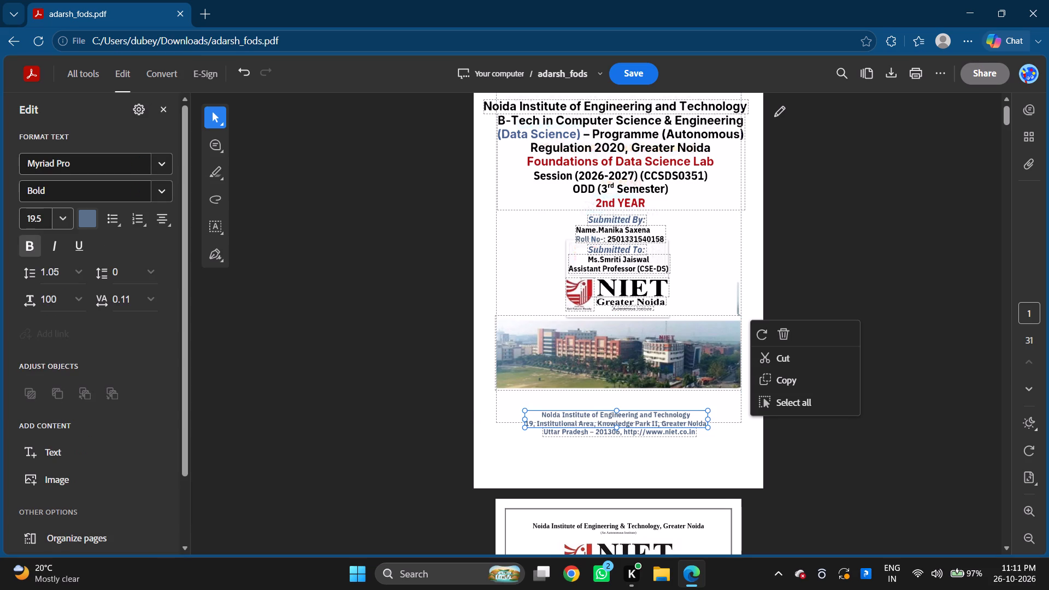
left_click_drag(616, 410, 615, 390)
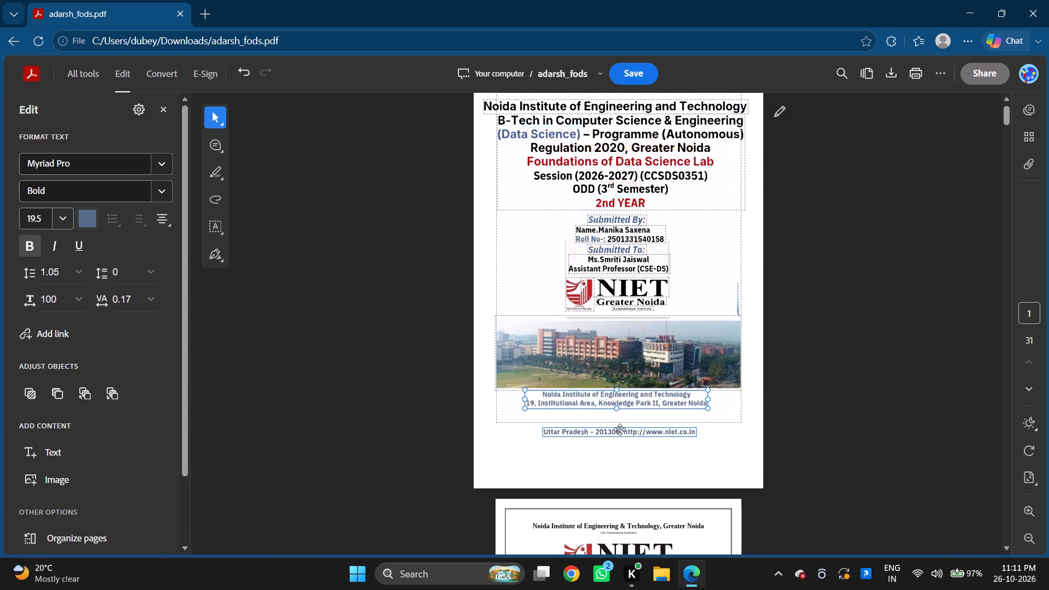
left_click(620, 430)
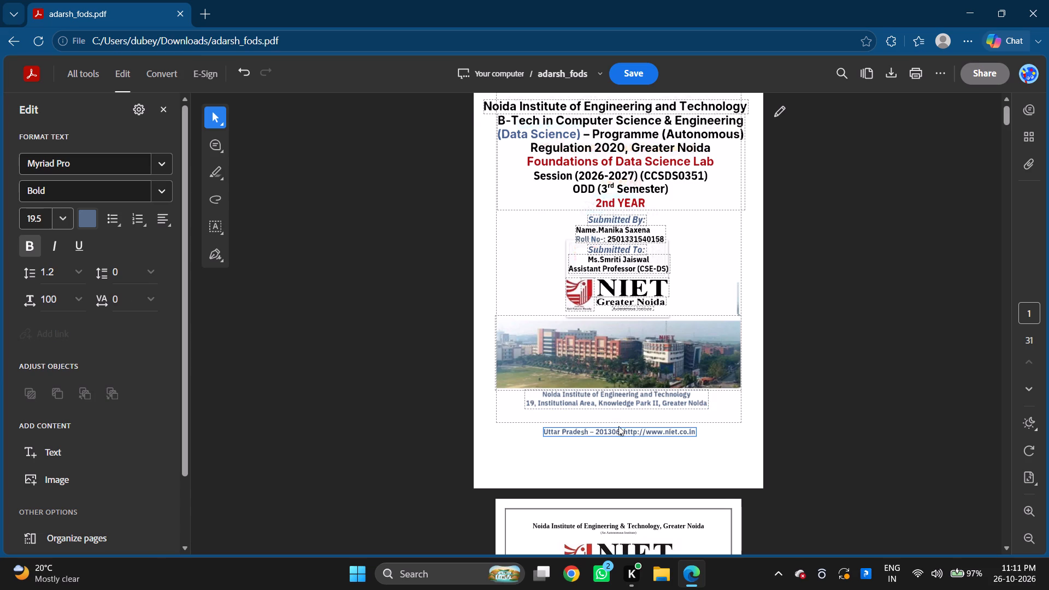
left_click_drag(621, 425, 619, 409)
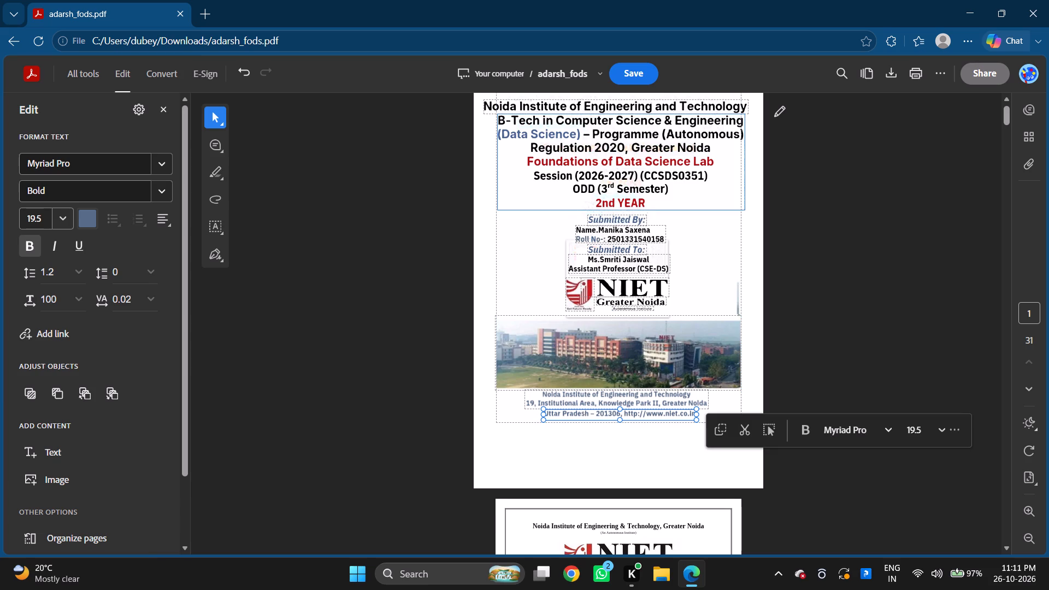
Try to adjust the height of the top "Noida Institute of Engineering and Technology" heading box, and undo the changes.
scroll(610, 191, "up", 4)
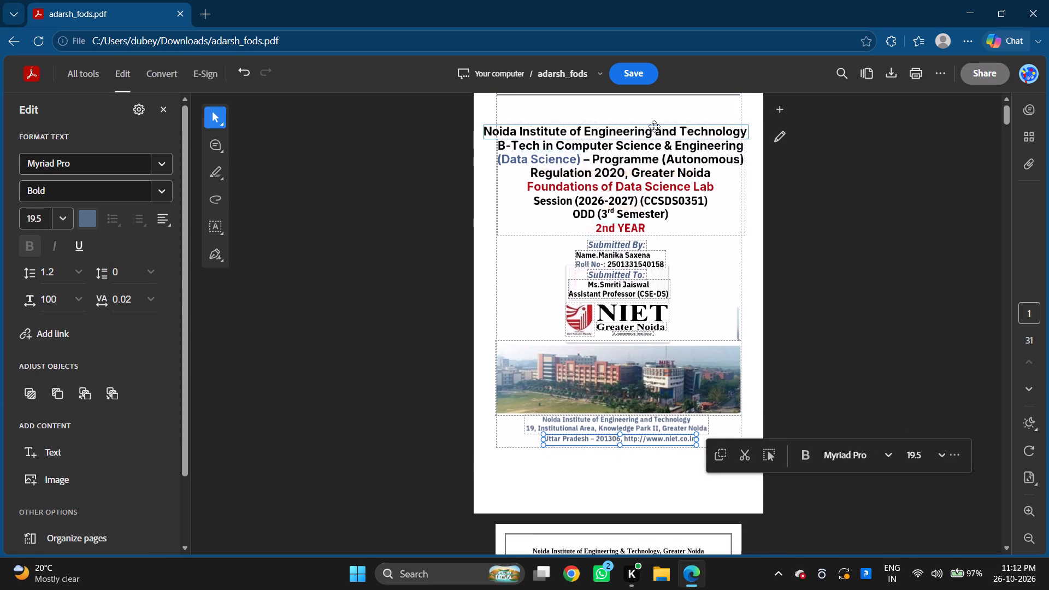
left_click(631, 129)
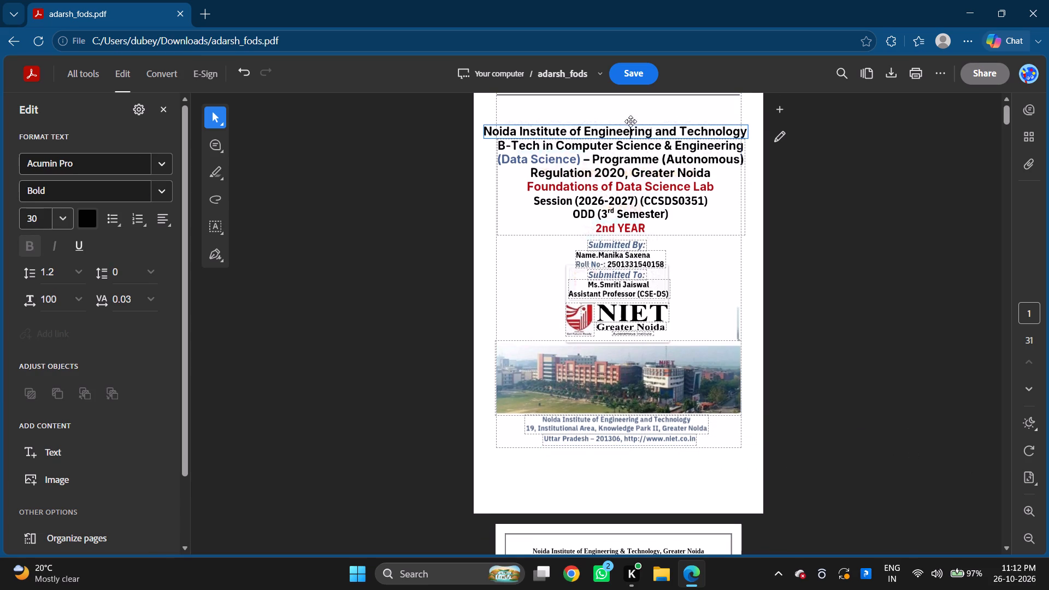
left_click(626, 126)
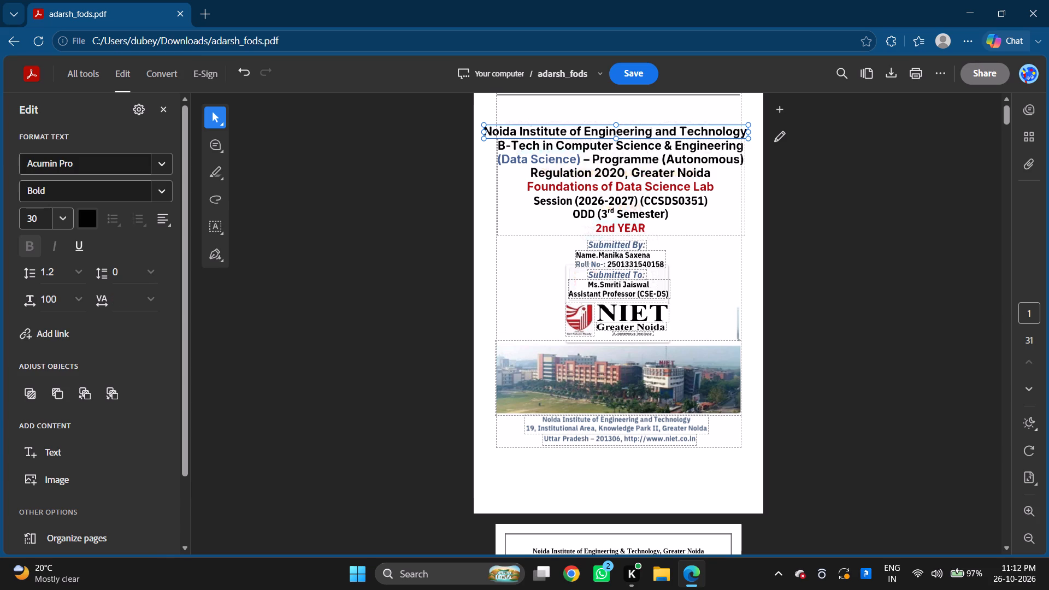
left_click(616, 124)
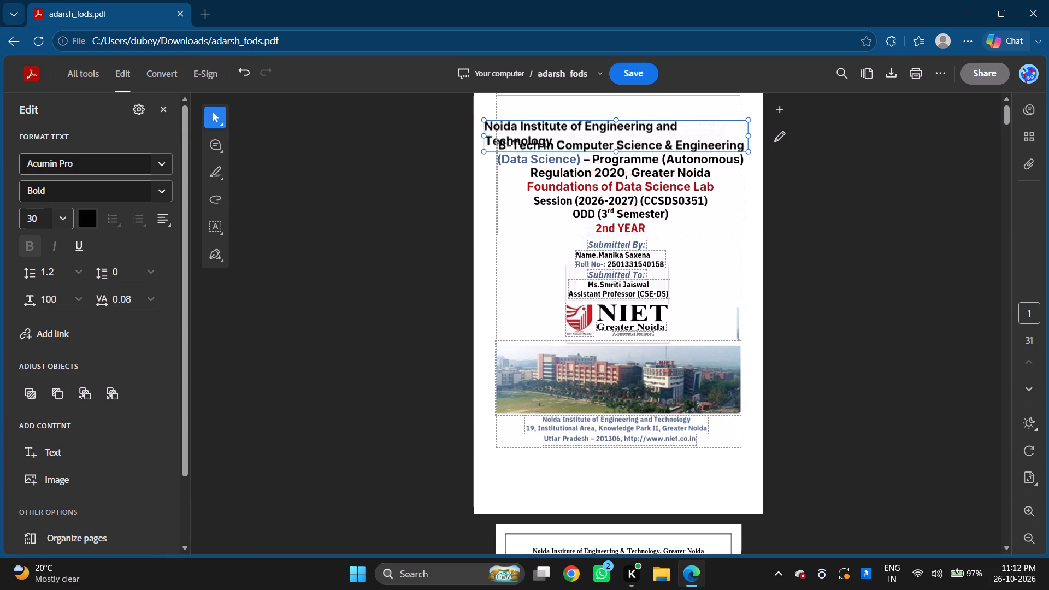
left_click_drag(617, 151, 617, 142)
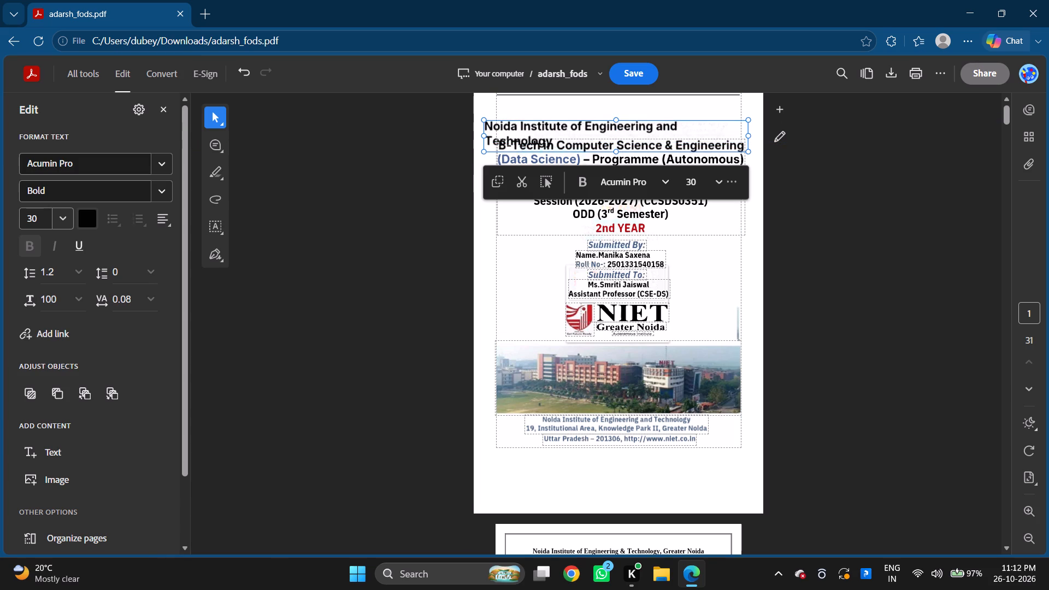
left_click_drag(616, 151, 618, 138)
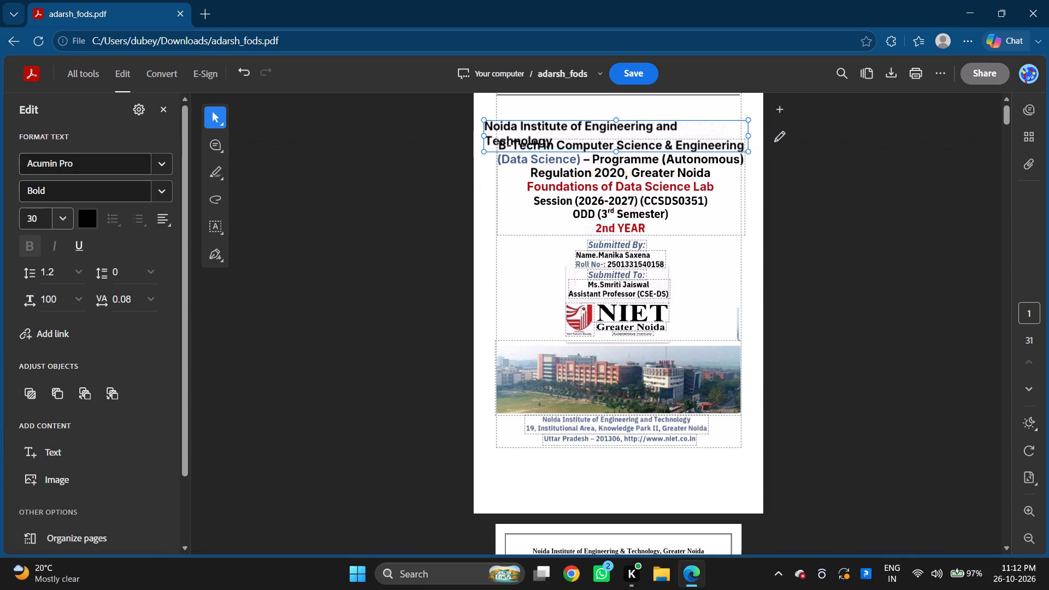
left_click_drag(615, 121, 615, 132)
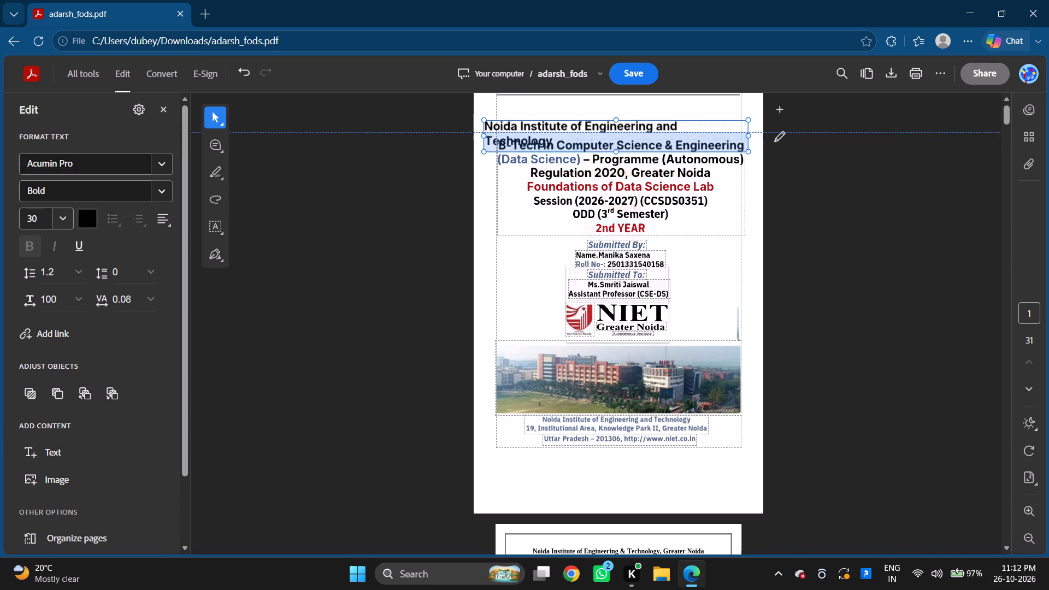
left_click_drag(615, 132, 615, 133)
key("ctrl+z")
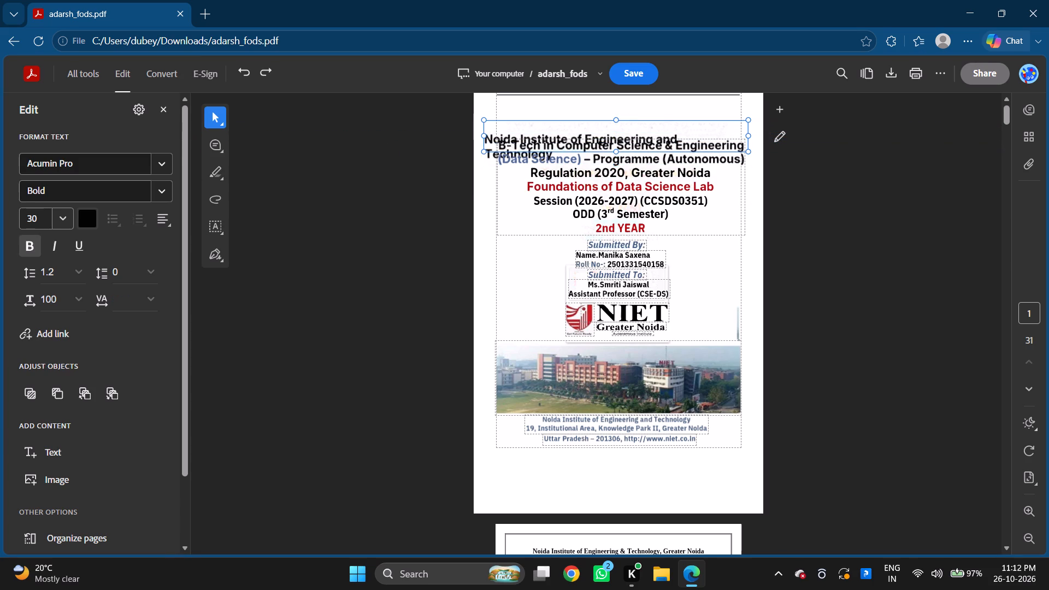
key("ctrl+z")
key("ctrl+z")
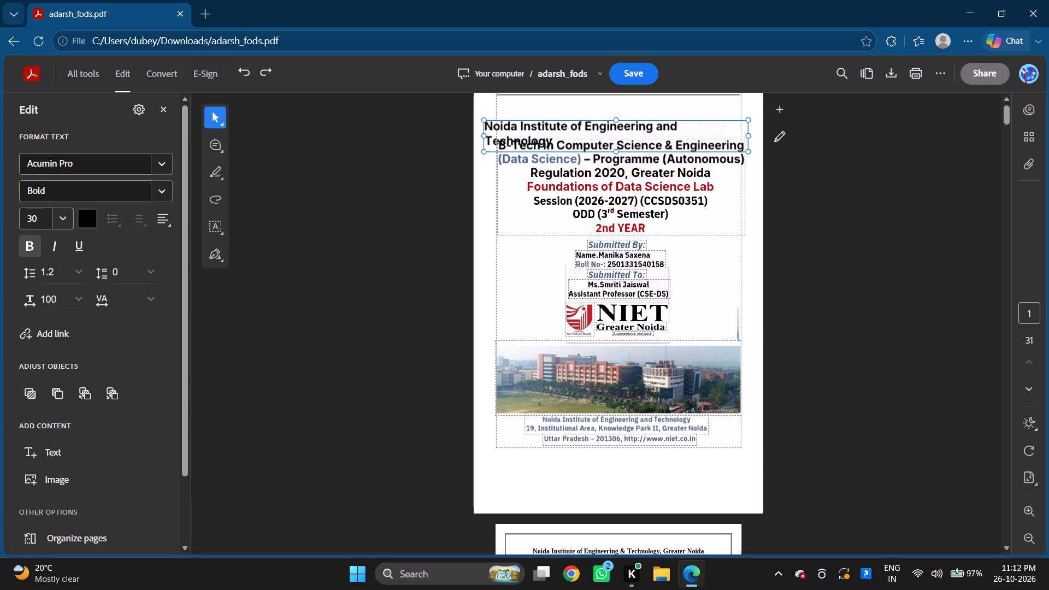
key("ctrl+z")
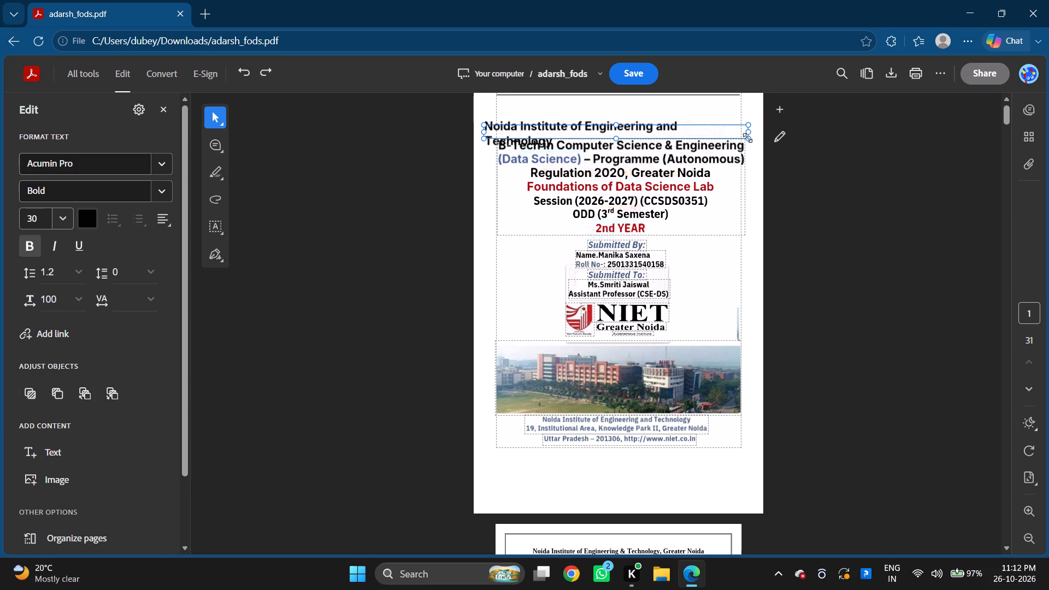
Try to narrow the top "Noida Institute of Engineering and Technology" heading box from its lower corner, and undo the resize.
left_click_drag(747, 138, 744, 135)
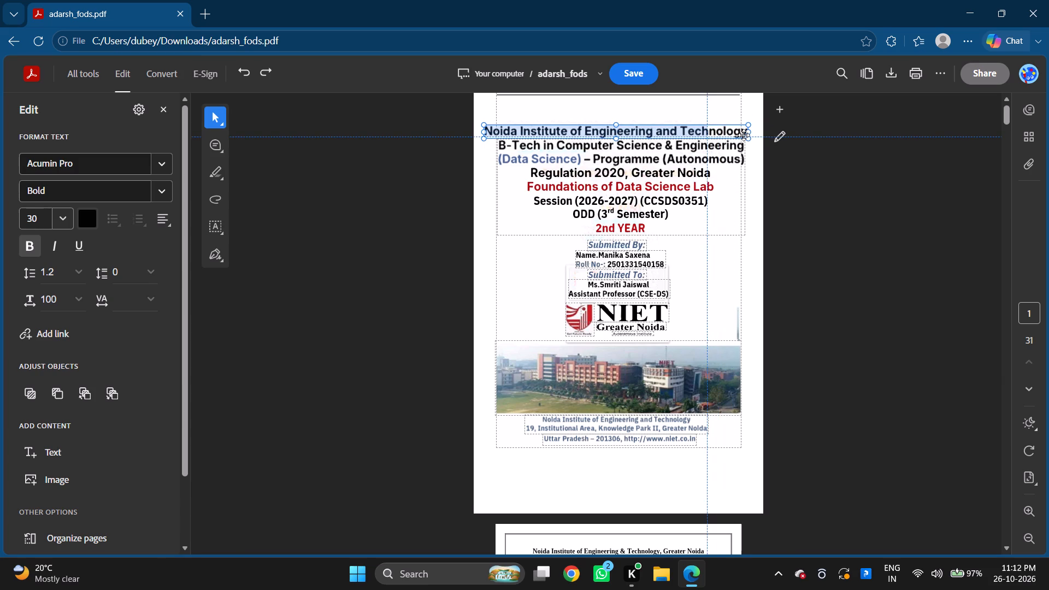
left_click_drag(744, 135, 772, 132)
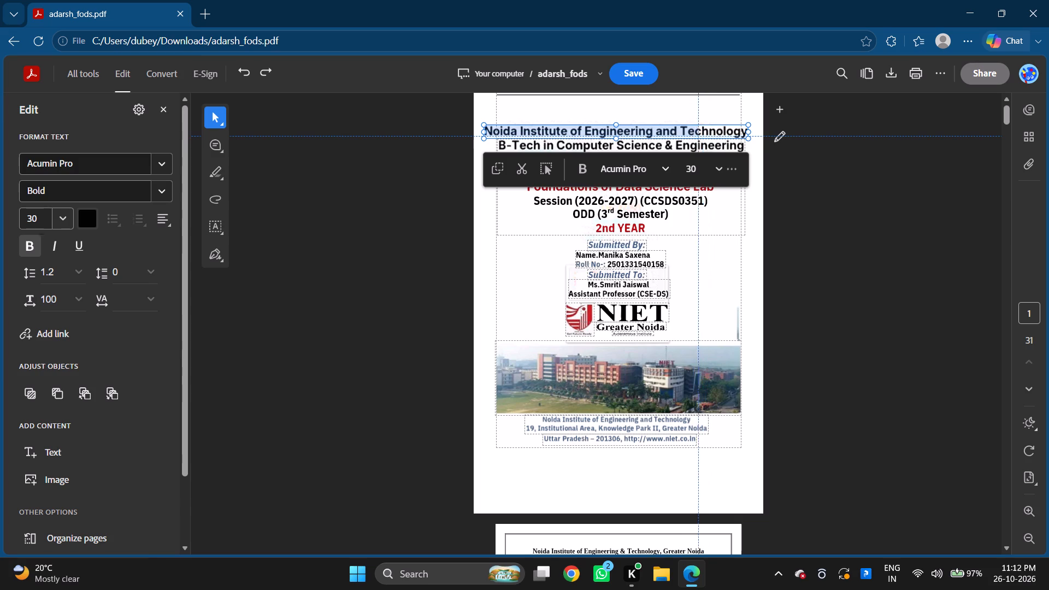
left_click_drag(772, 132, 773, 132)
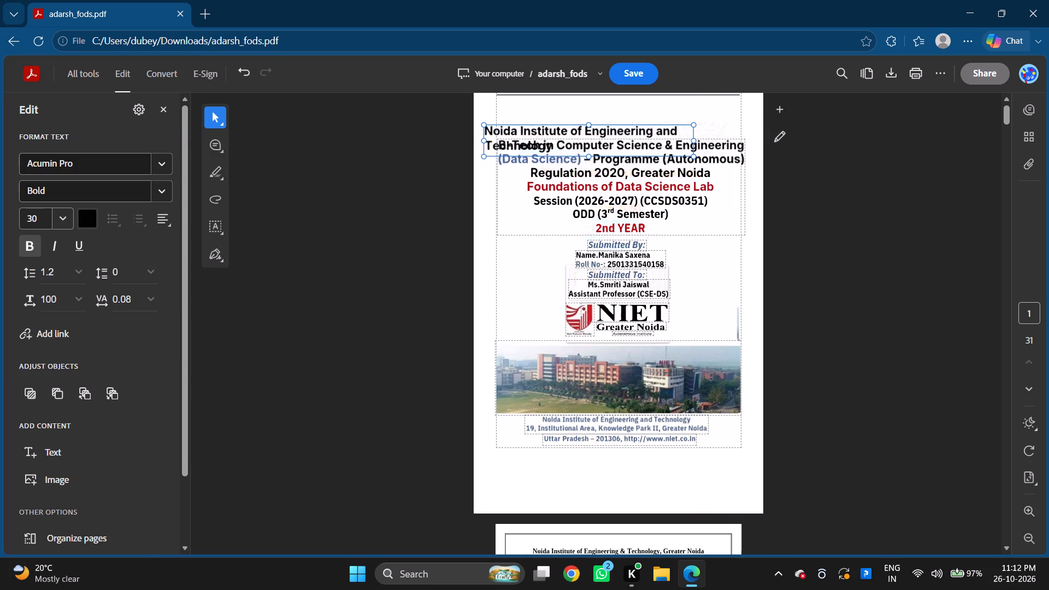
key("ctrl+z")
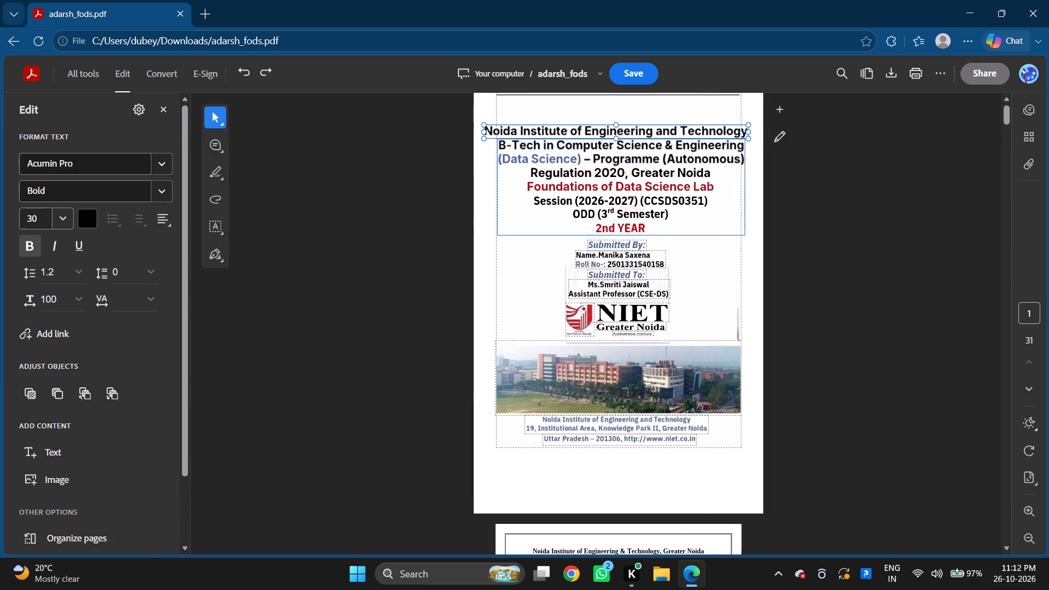
Narrow the top "Noida Institute of Engineering and Technology" heading box on both sides to match the campus photo's width.
left_click_drag(746, 141, 740, 138)
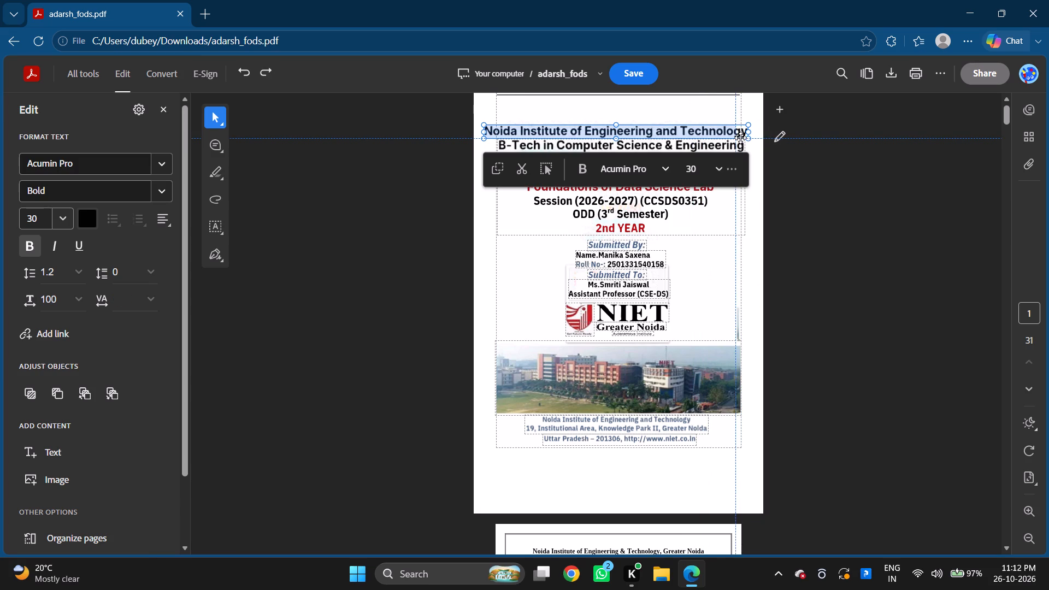
left_click_drag(740, 138, 745, 136)
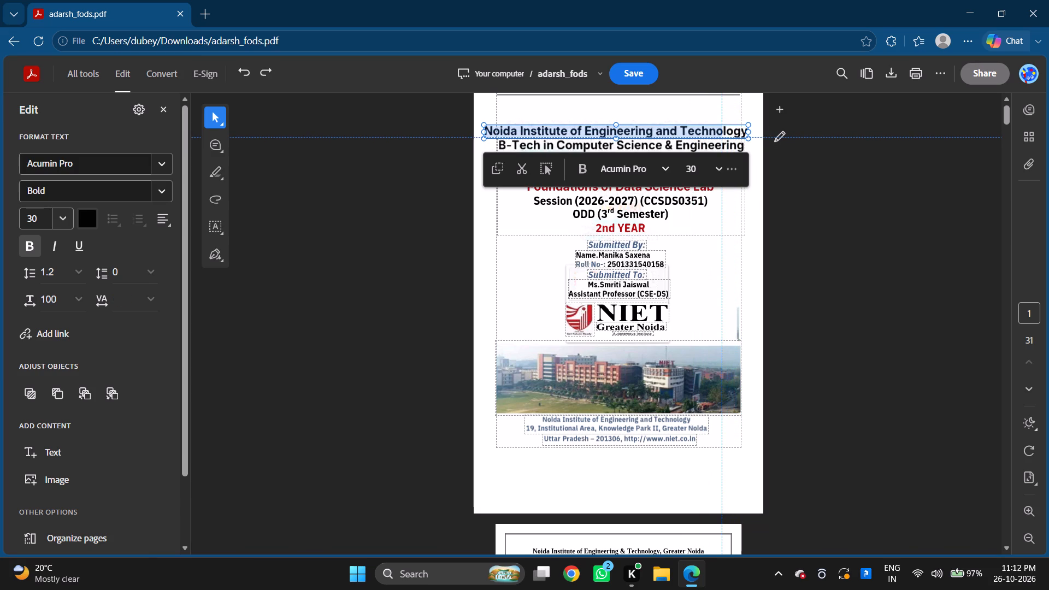
left_click_drag(745, 136, 758, 139)
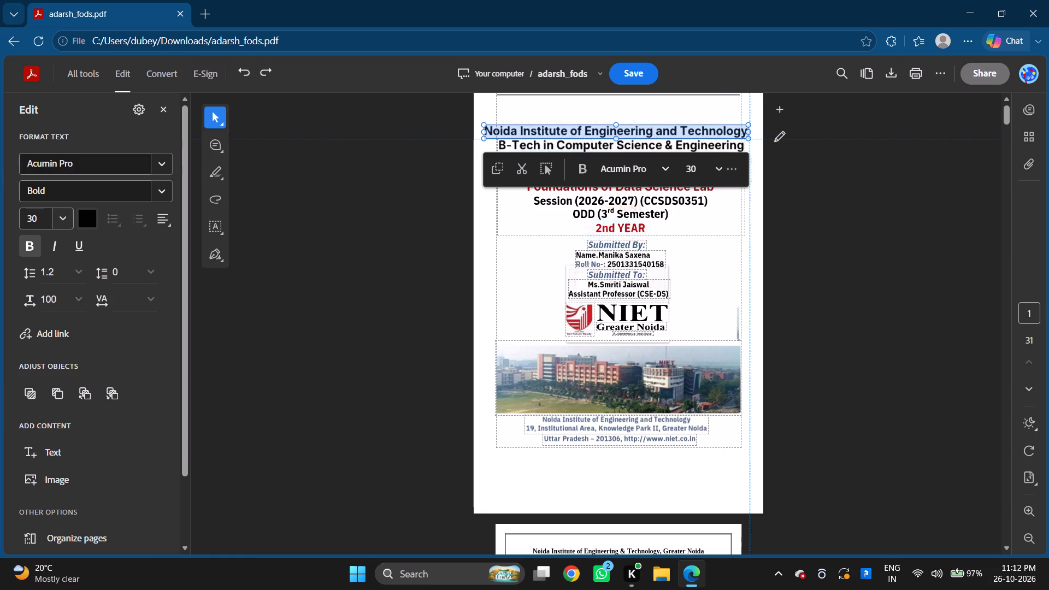
left_click_drag(758, 139, 758, 132)
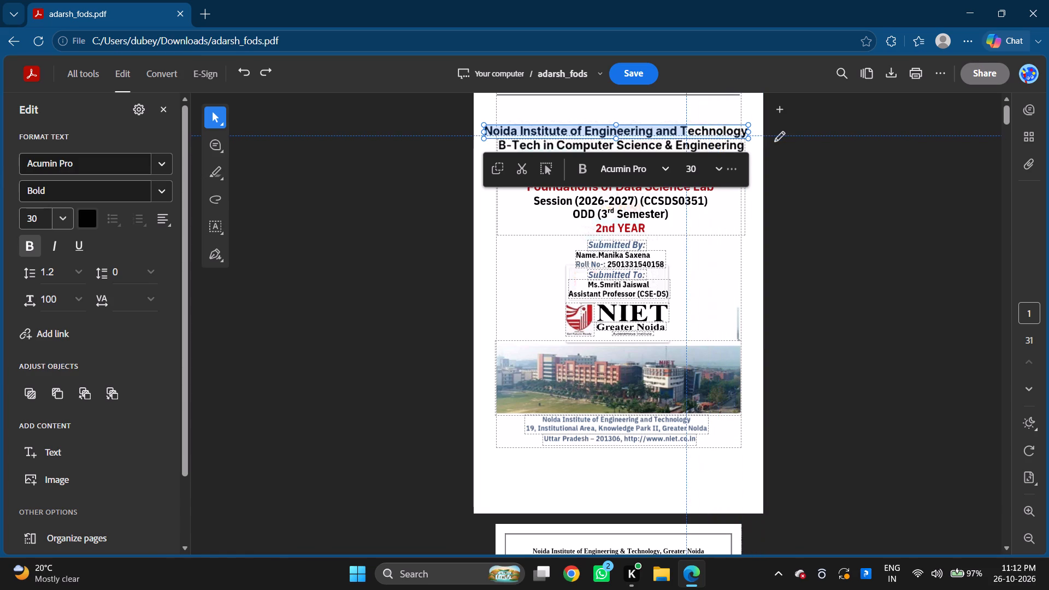
left_click_drag(758, 132, 788, 129)
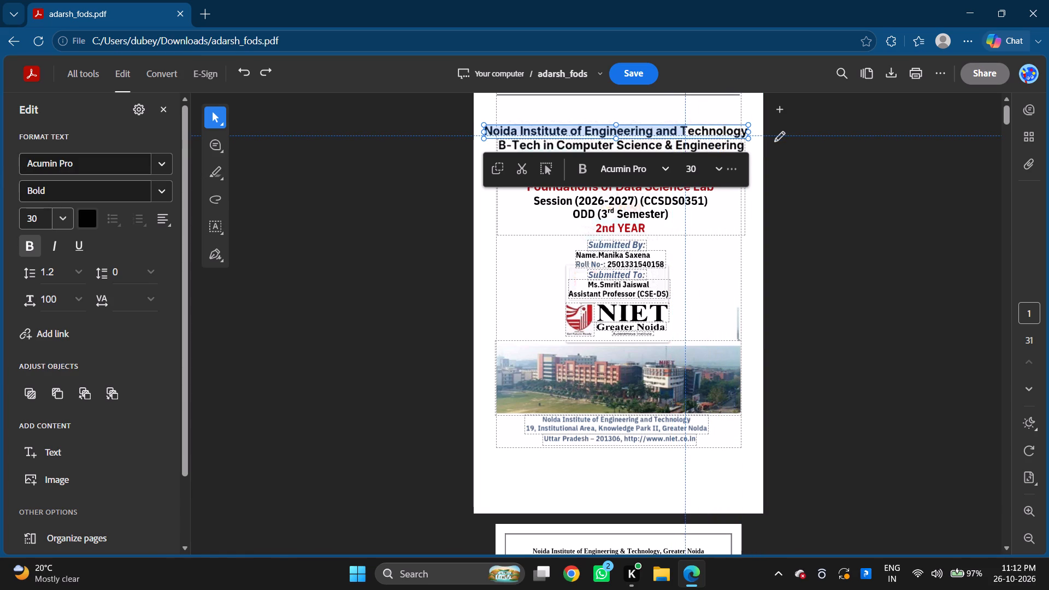
left_click_drag(788, 129, 876, 131)
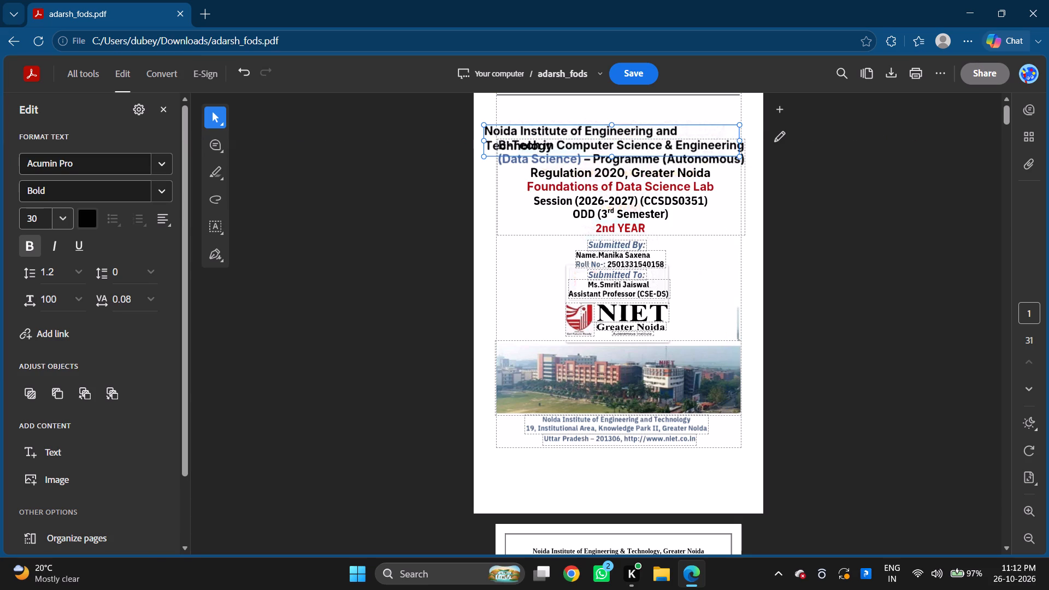
left_click_drag(485, 154, 400, 138)
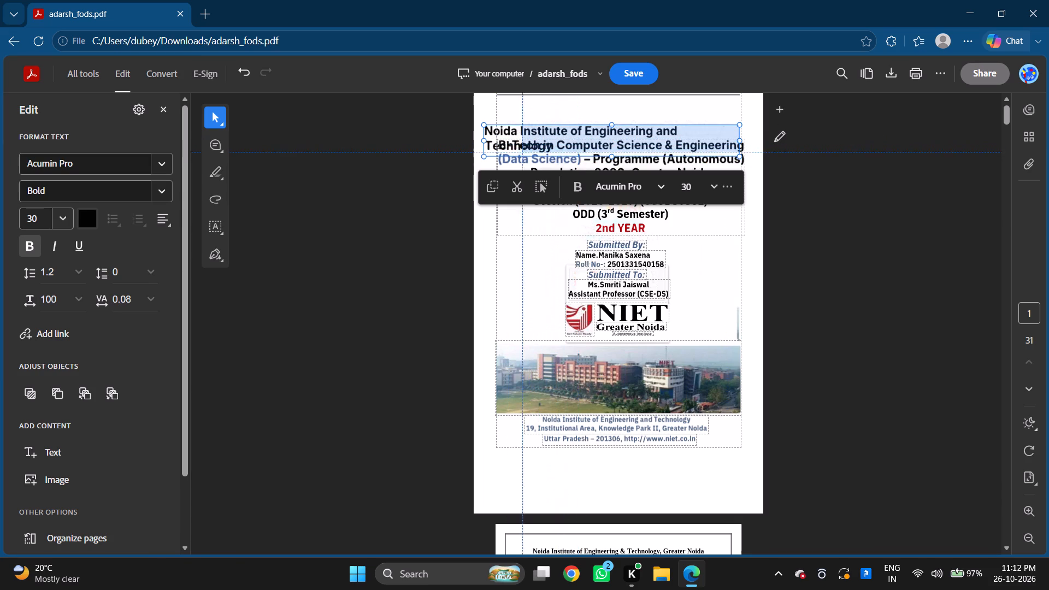
left_click_drag(400, 138, 279, 101)
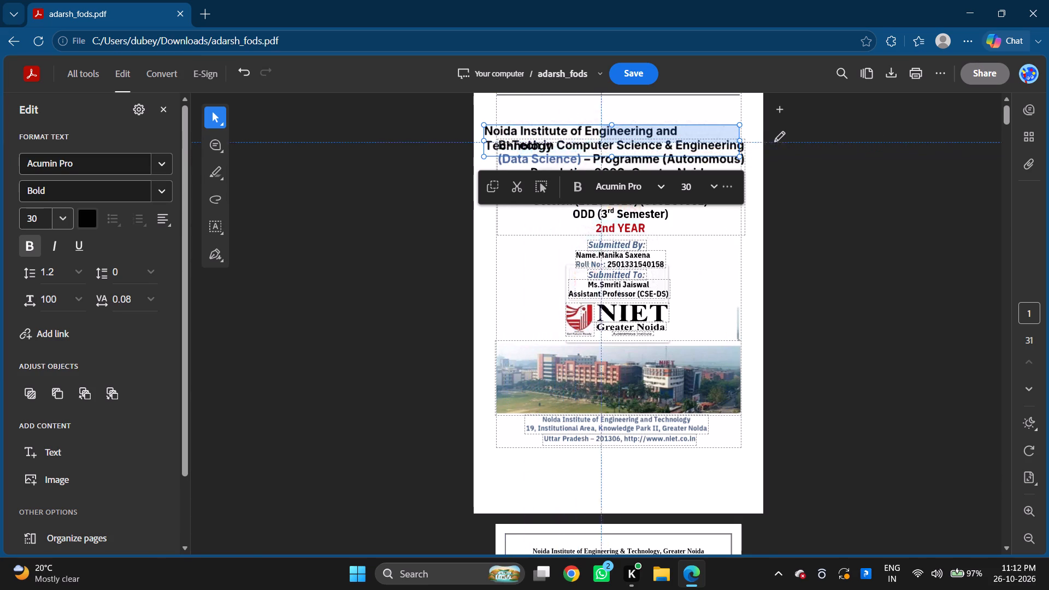
left_click_drag(279, 101, 263, 92)
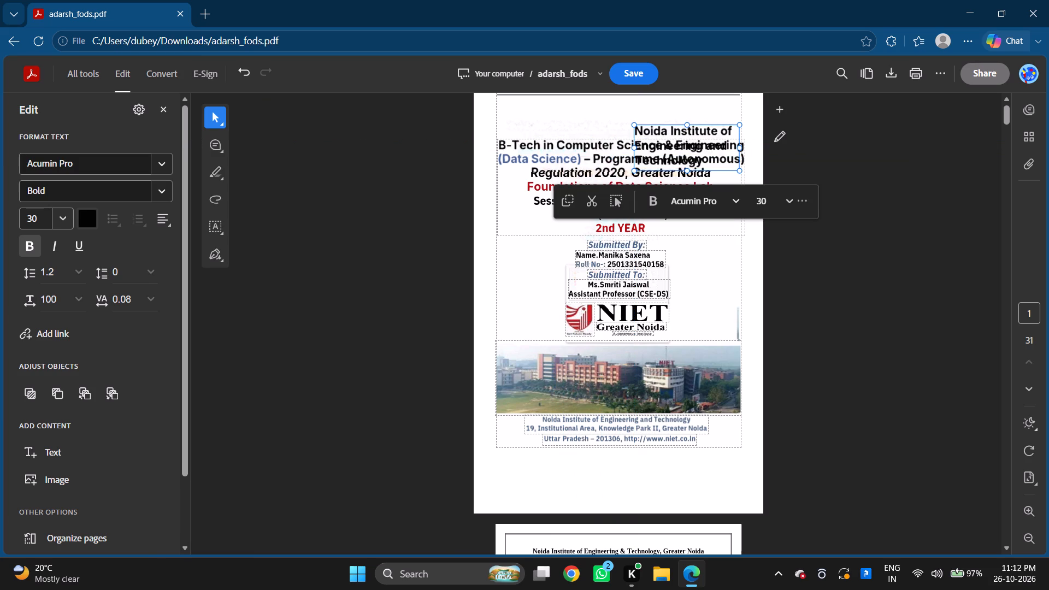
left_click_drag(633, 147, 604, 147)
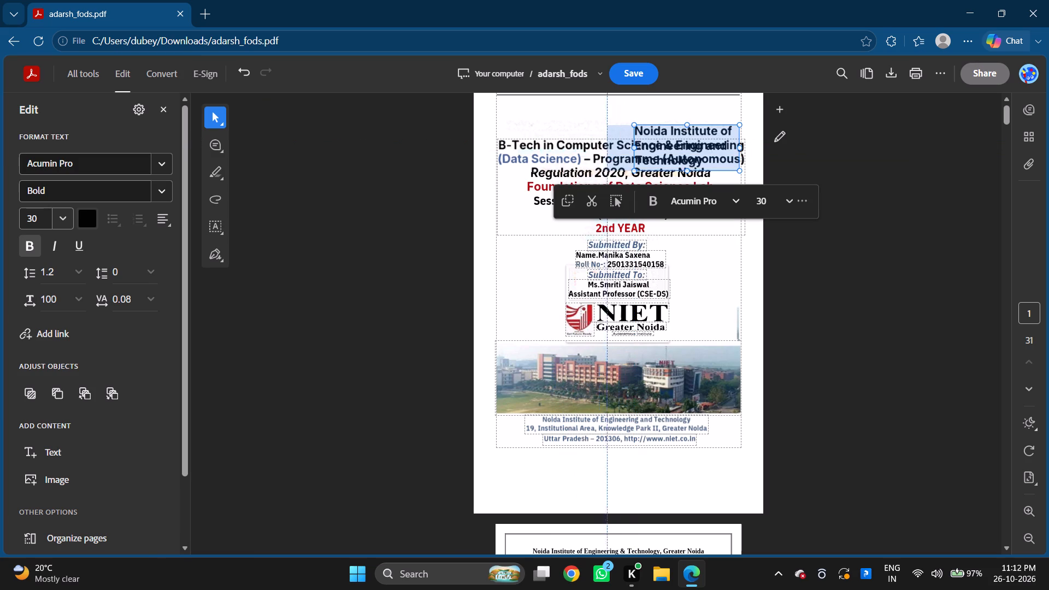
left_click_drag(604, 147, 498, 141)
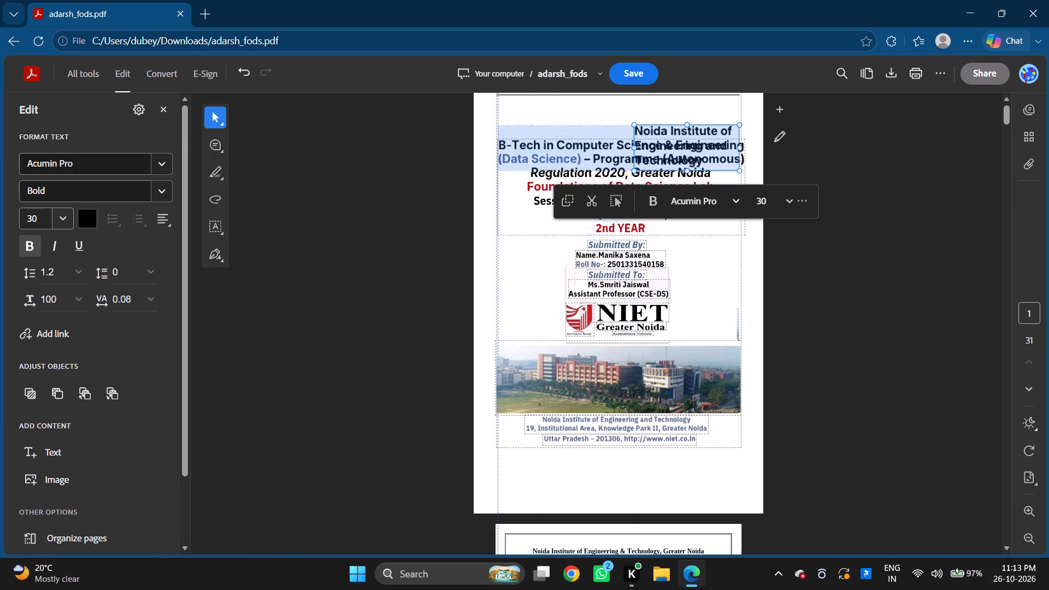
left_click_drag(498, 141, 498, 140)
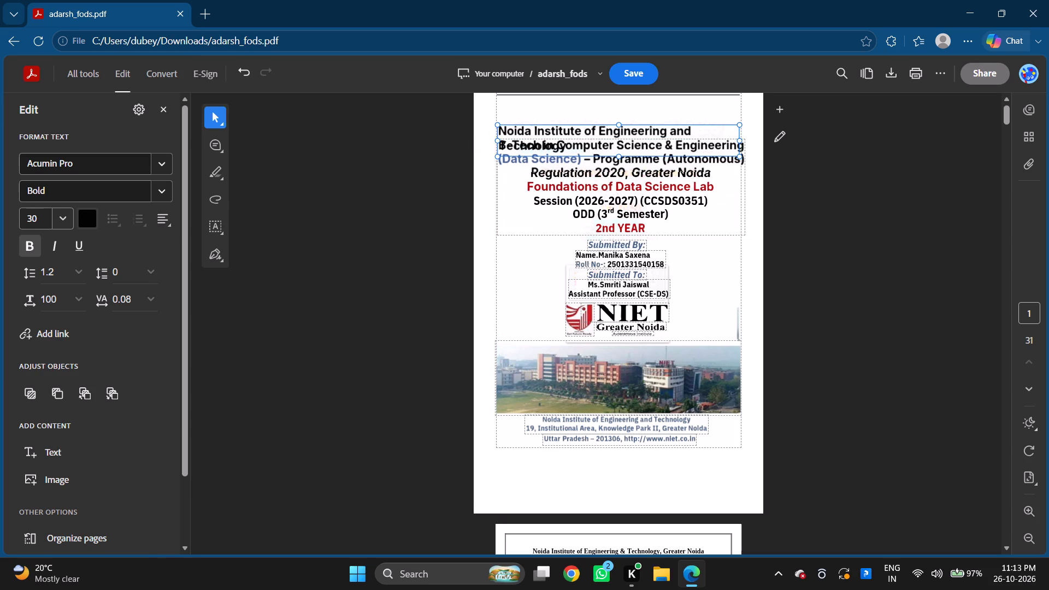
Raise the top heading box clear of the "B-Tech in Computer Science & Engineering" text block.
left_click_drag(618, 156, 617, 140)
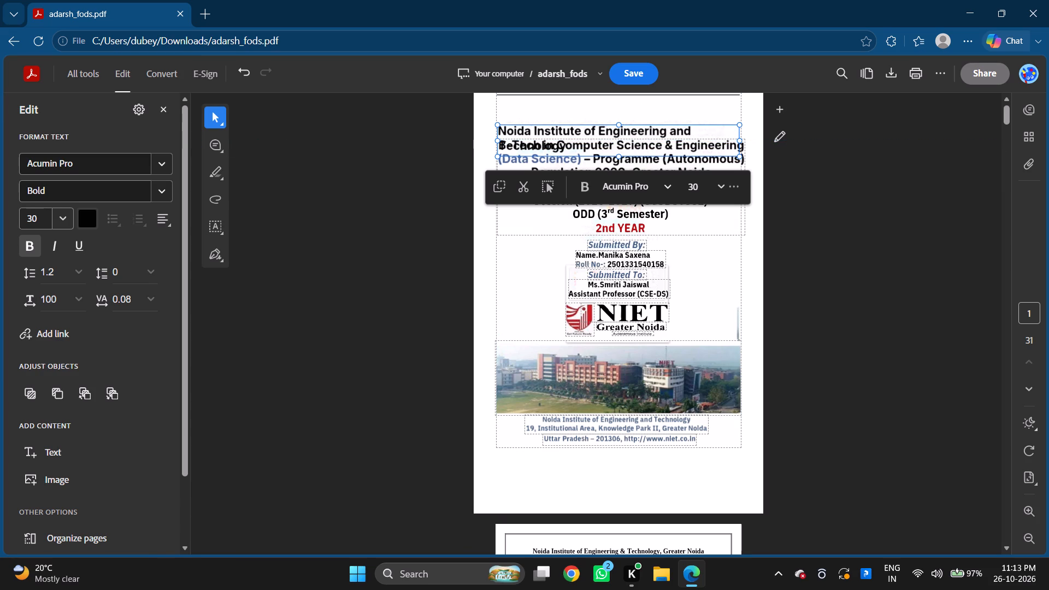
left_click_drag(619, 125, 617, 97)
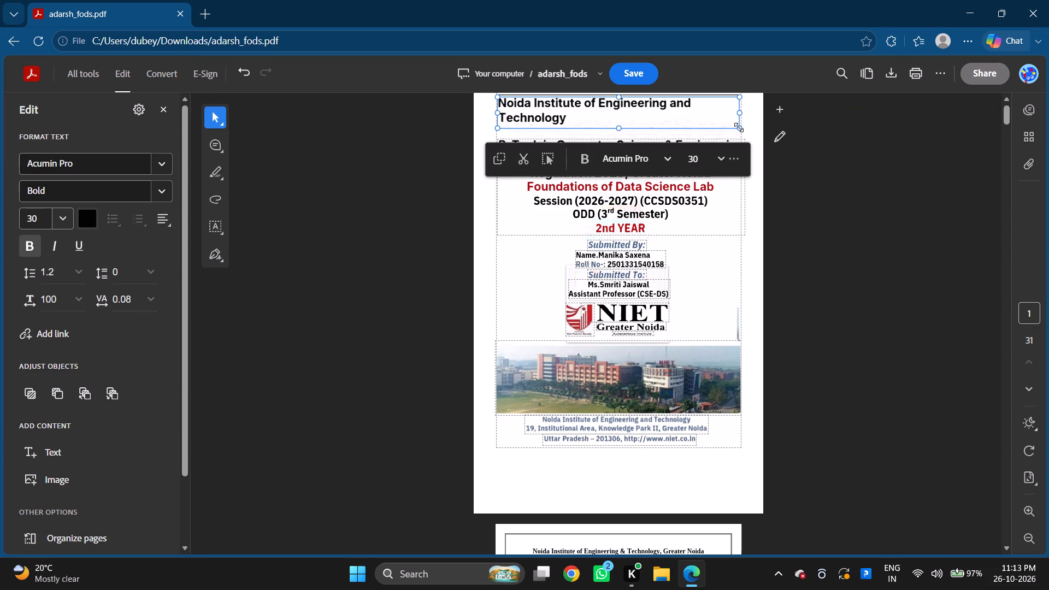
Adjust the heading box's width so its right edge lines up with the right edge of the background image.
left_click_drag(739, 127, 724, 123)
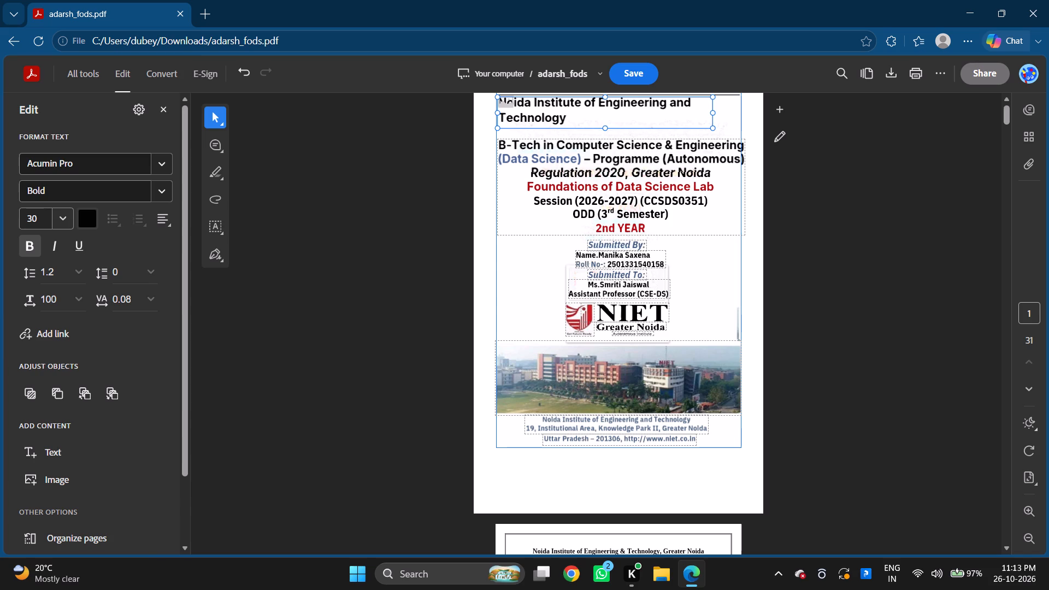
left_click_drag(605, 129, 606, 119)
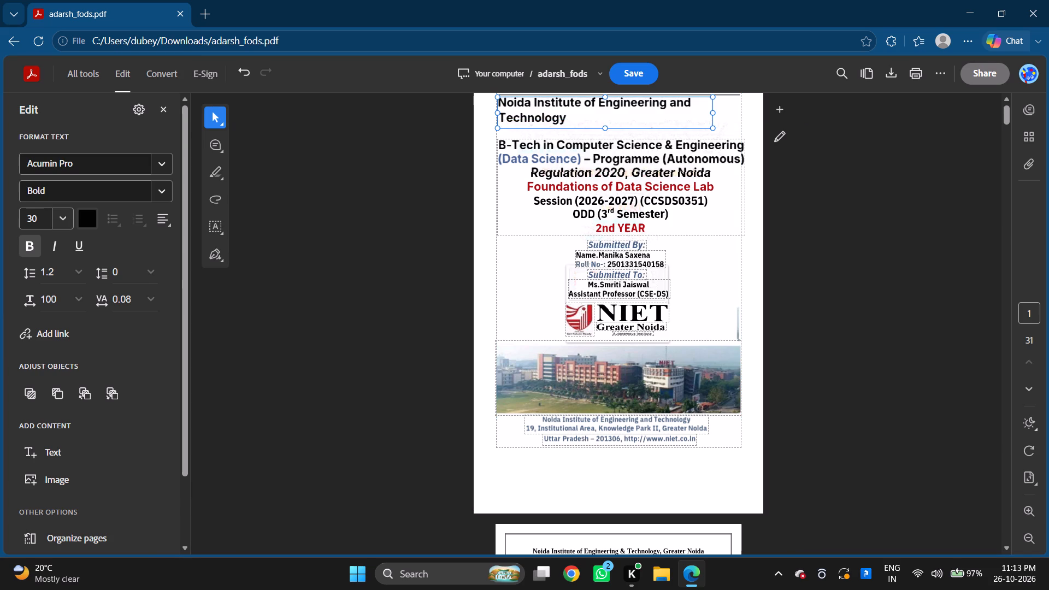
left_click_drag(712, 113, 722, 111)
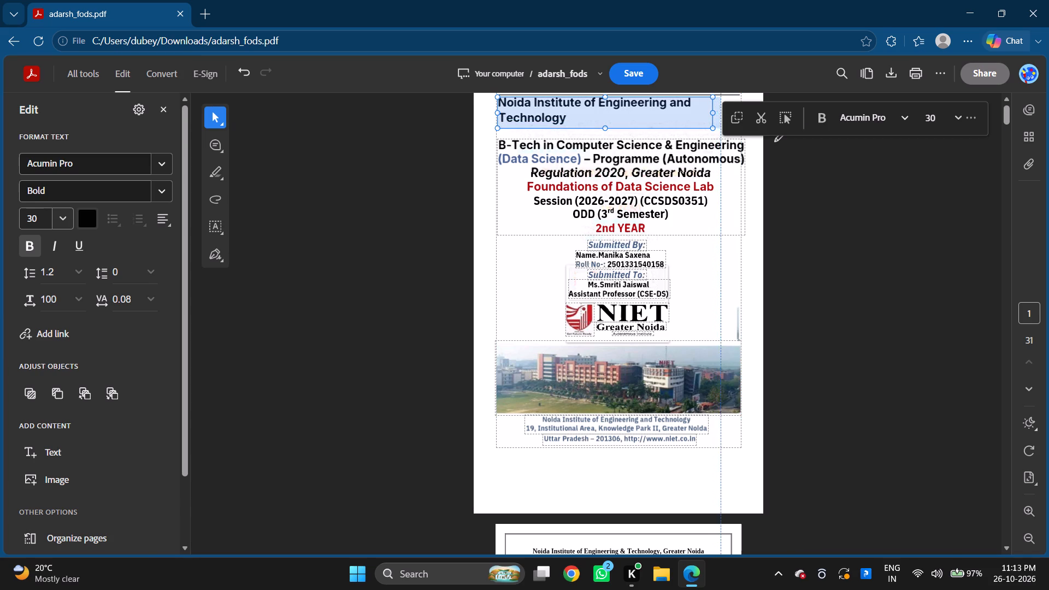
left_click_drag(722, 111, 740, 111)
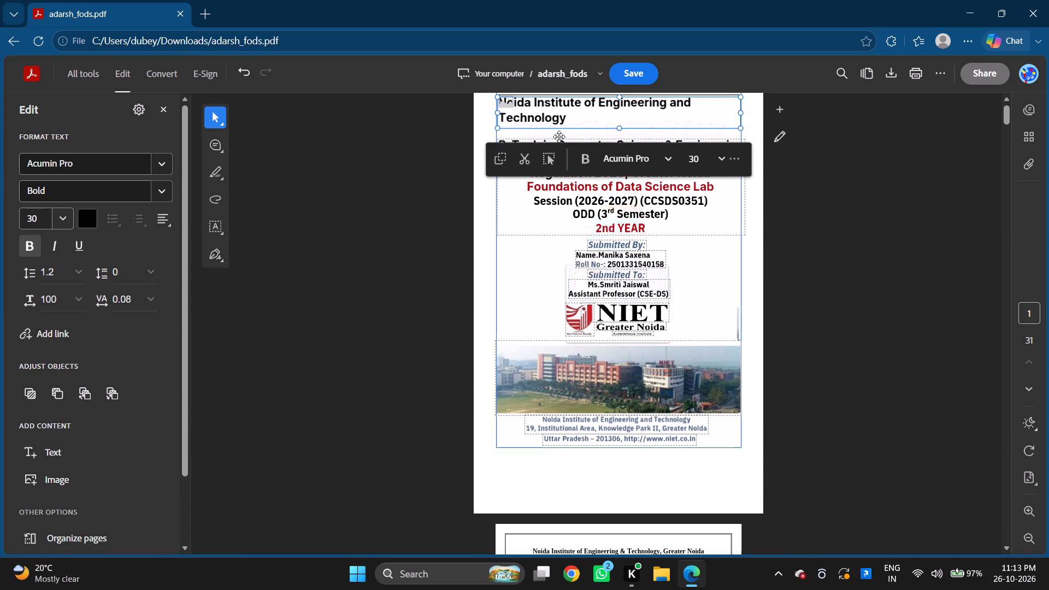
Set the font size of the whole "Noida Institute of Engineering and Technology" heading to 26.
left_click(570, 117)
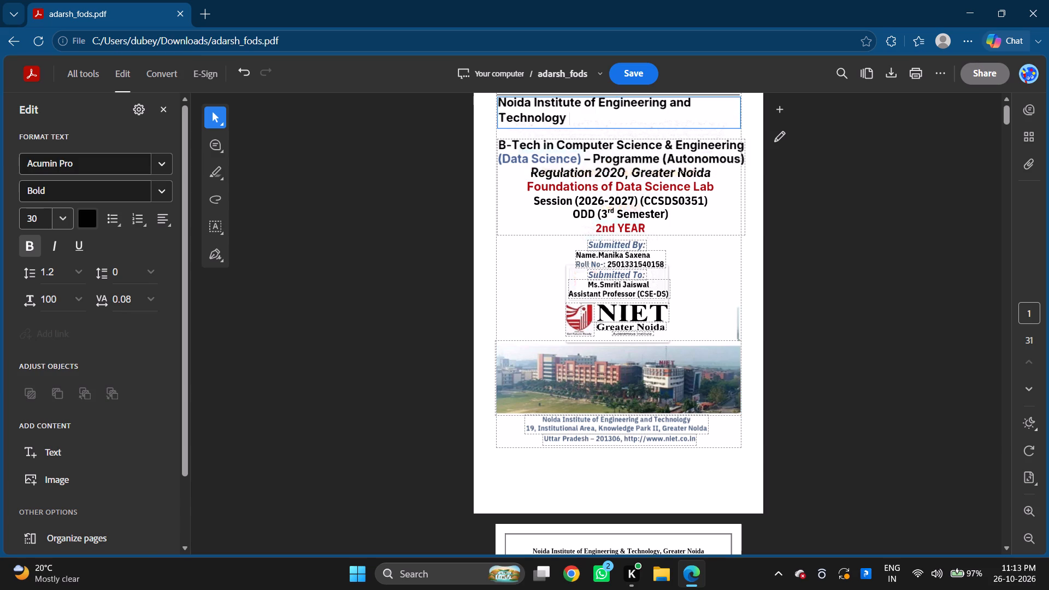
left_click(498, 102)
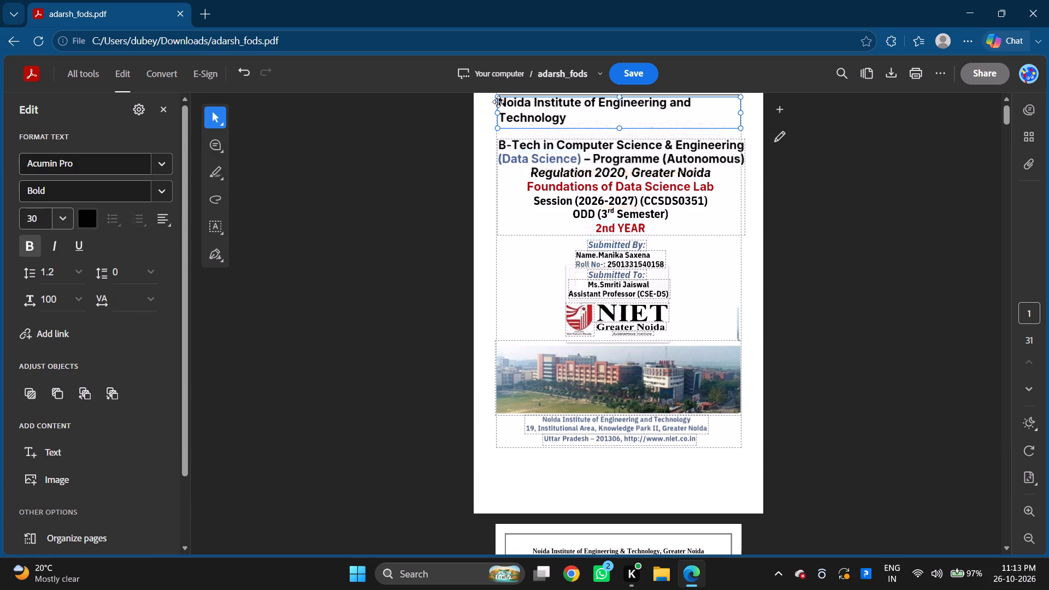
left_click_drag(500, 101, 522, 108)
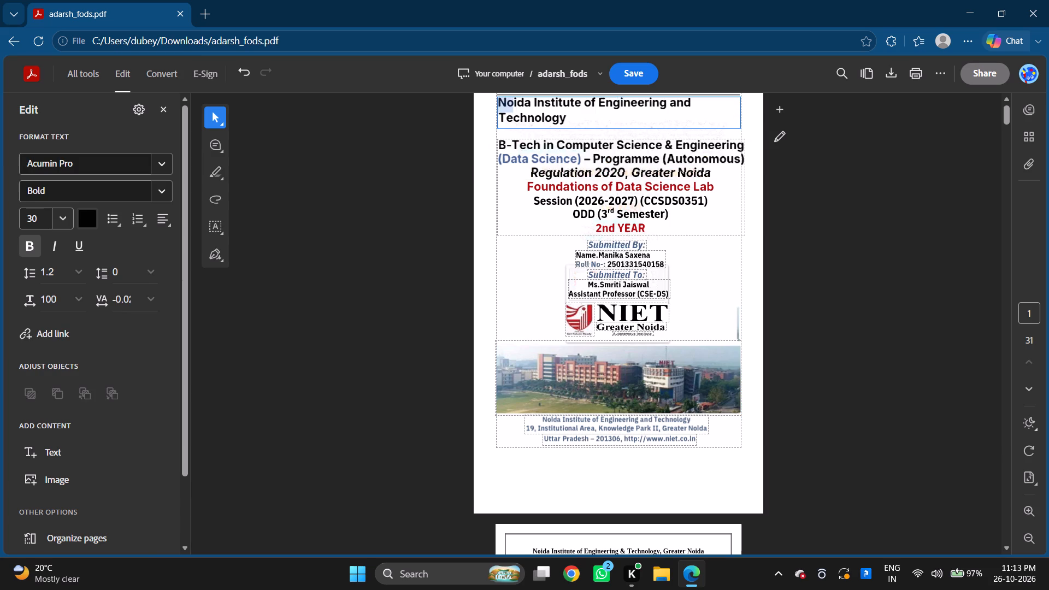
left_click_drag(522, 108, 568, 116)
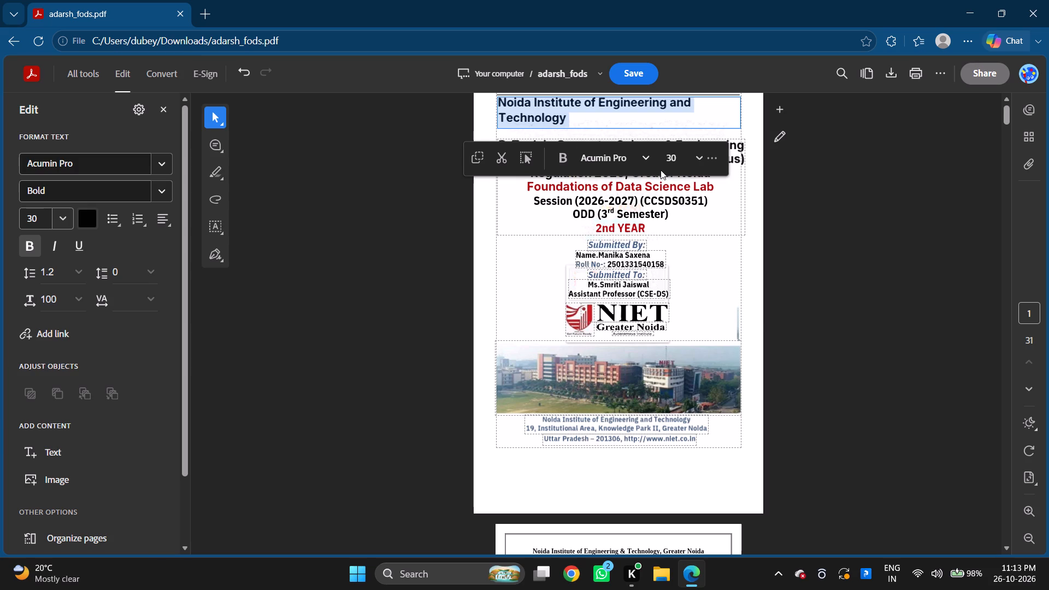
left_click(667, 164)
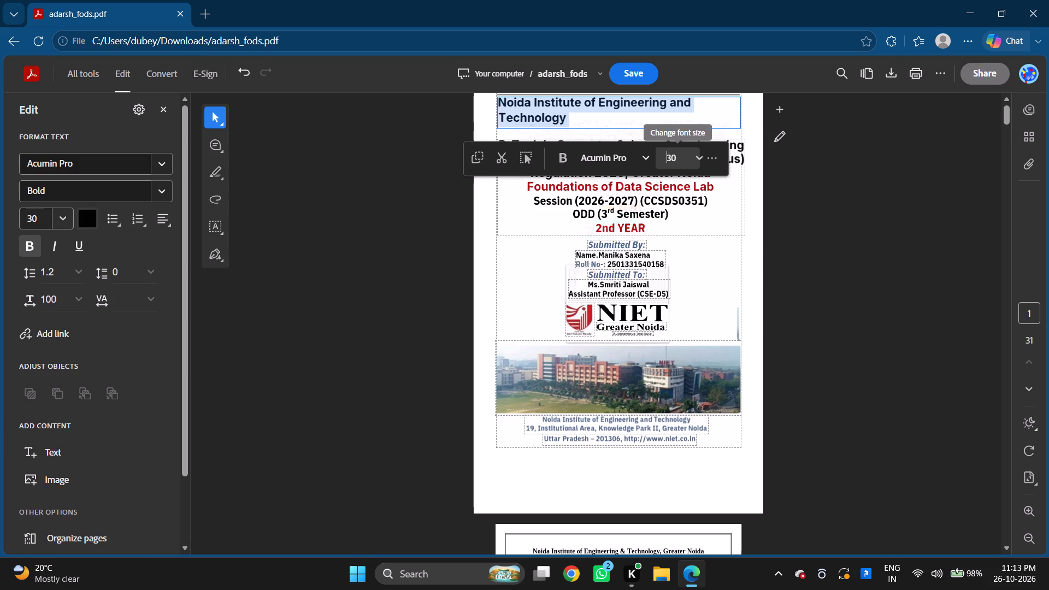
left_click(680, 161)
key("BackSpace")
key("BackSpace")
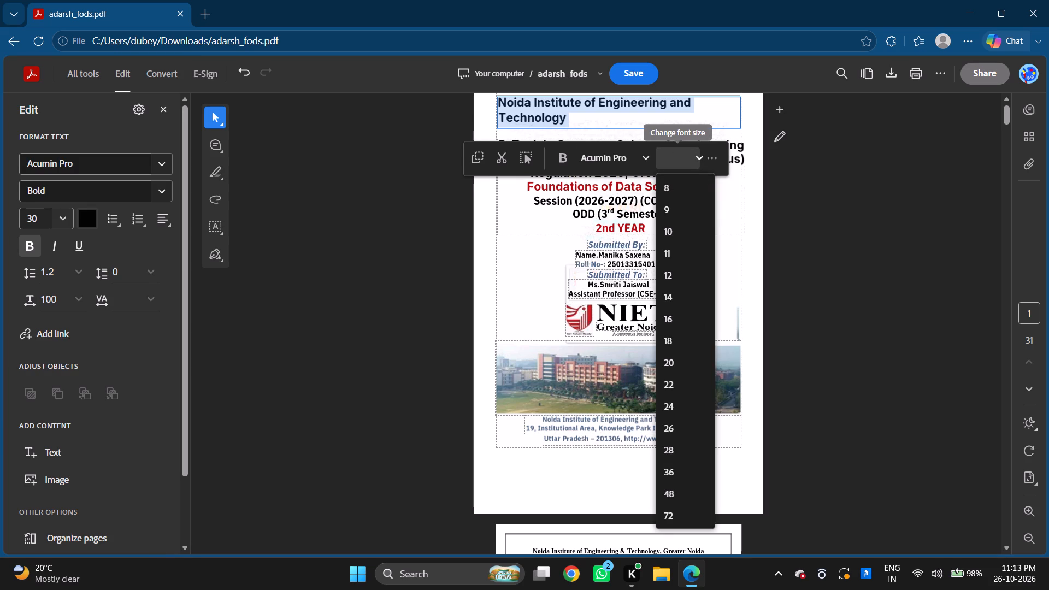
left_click(682, 426)
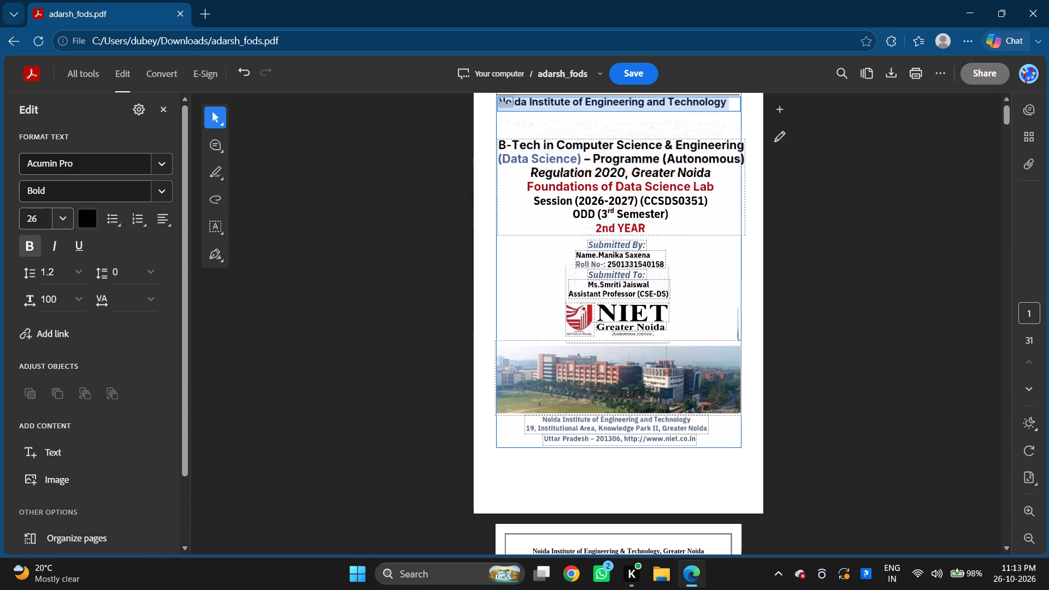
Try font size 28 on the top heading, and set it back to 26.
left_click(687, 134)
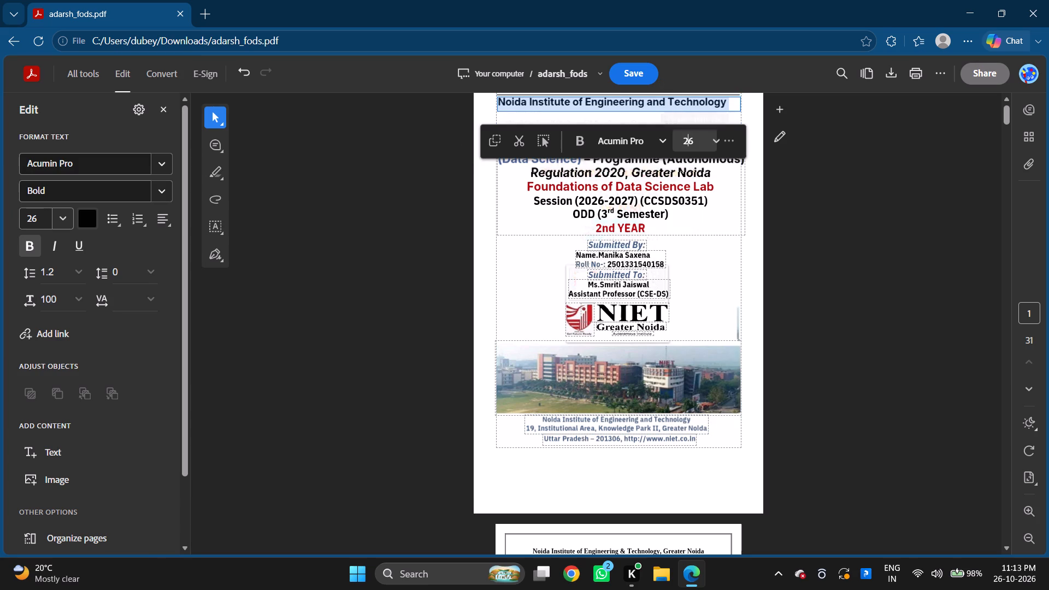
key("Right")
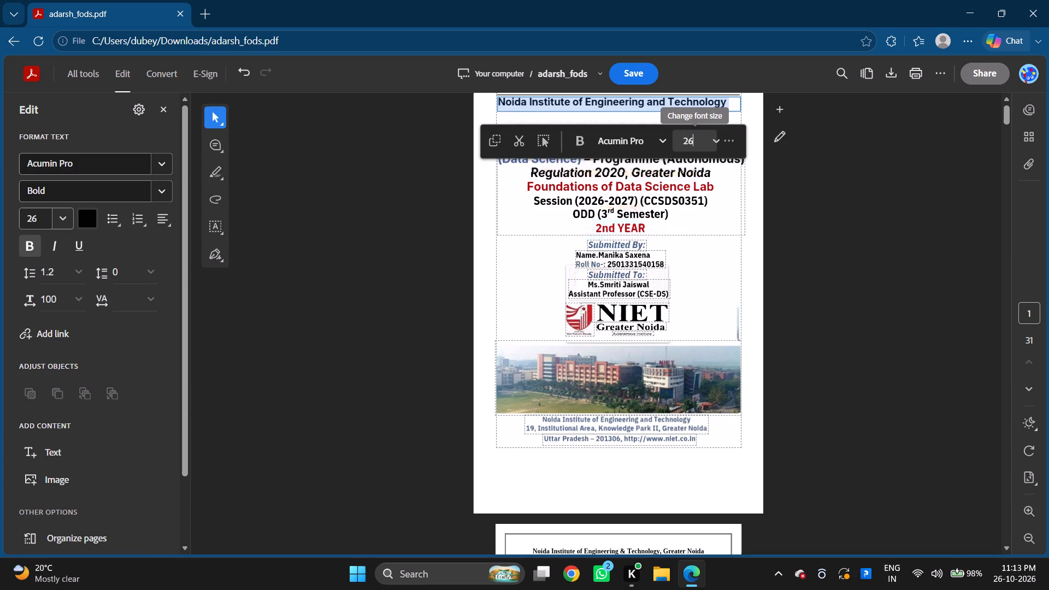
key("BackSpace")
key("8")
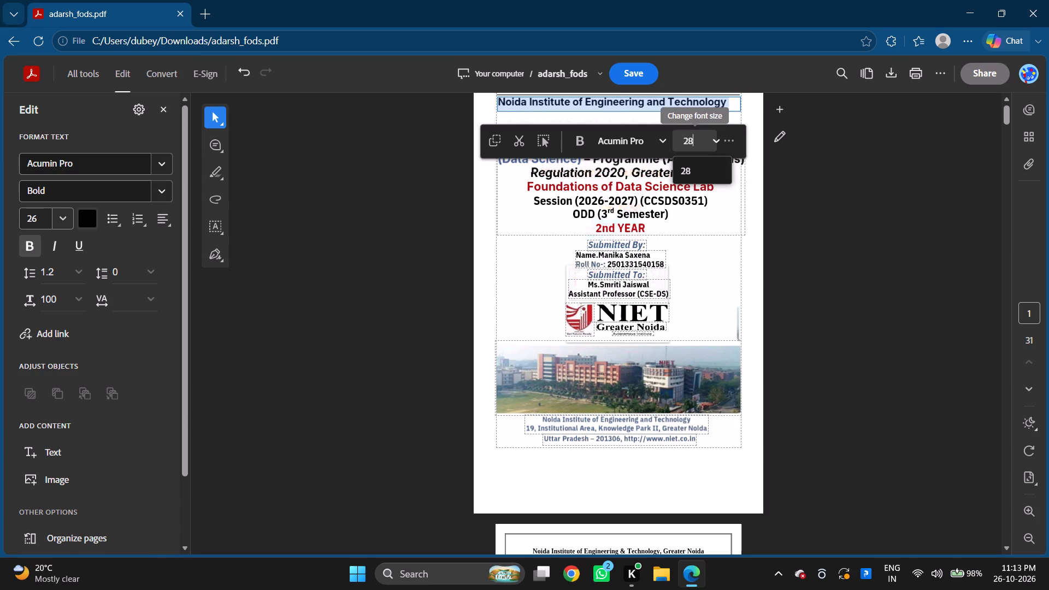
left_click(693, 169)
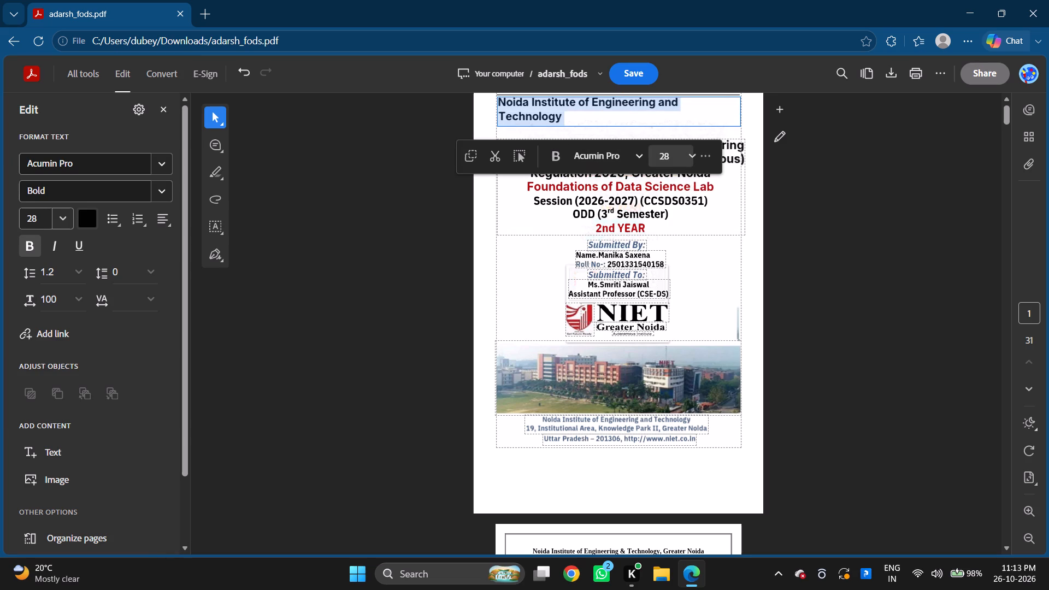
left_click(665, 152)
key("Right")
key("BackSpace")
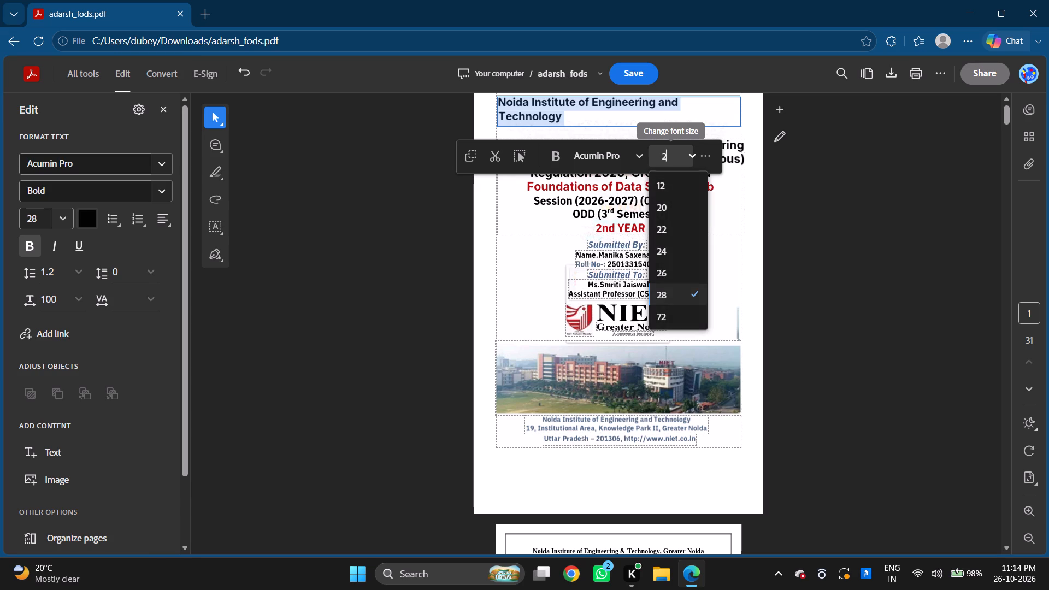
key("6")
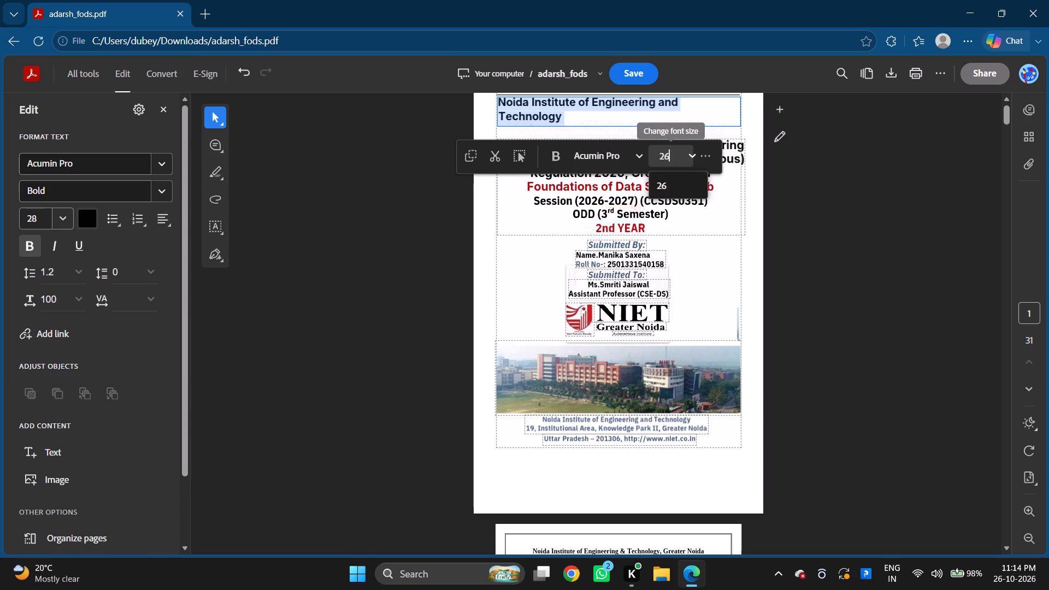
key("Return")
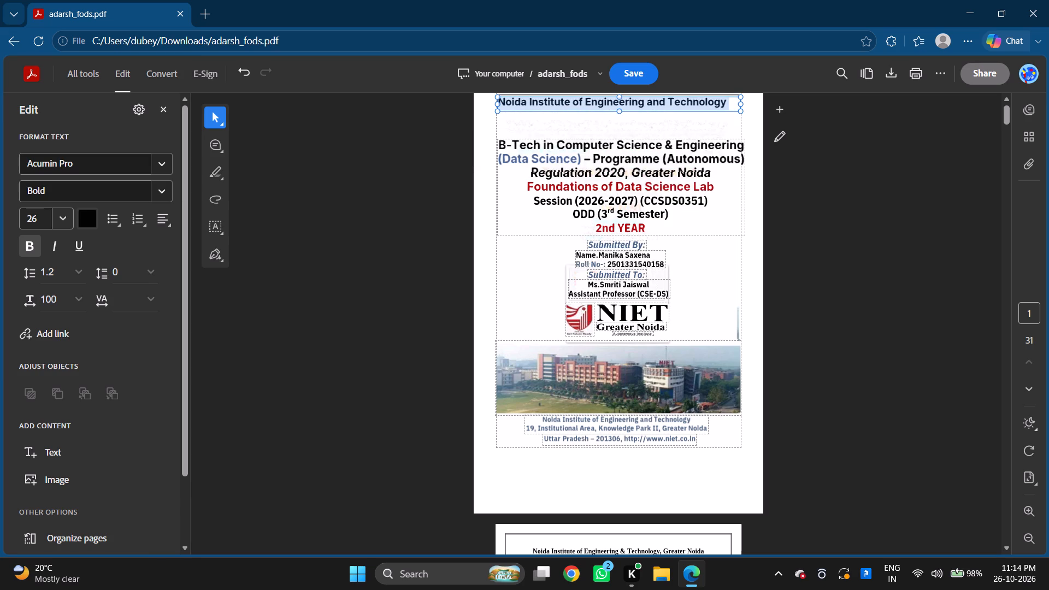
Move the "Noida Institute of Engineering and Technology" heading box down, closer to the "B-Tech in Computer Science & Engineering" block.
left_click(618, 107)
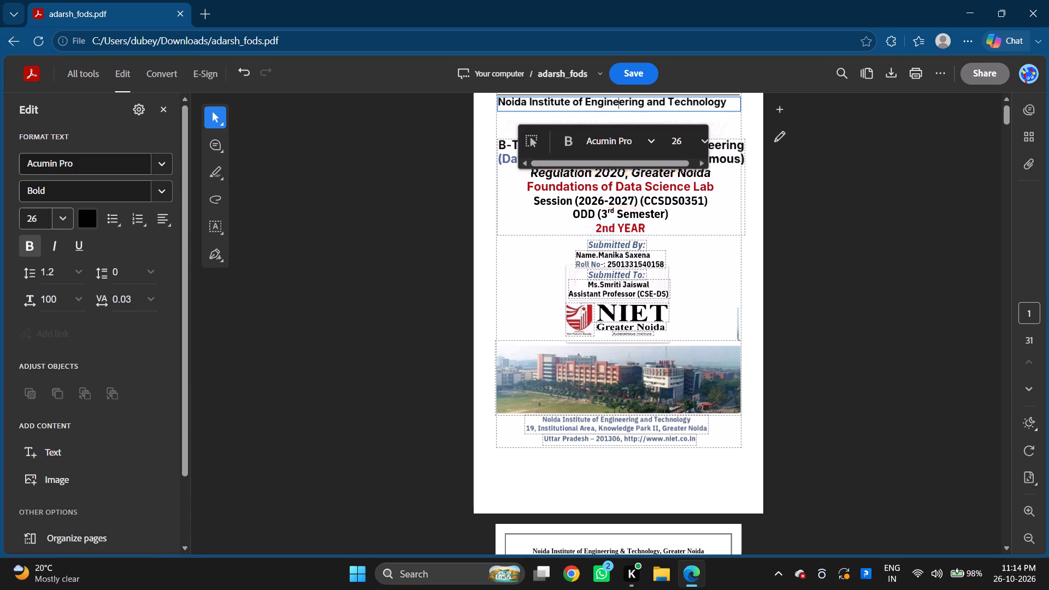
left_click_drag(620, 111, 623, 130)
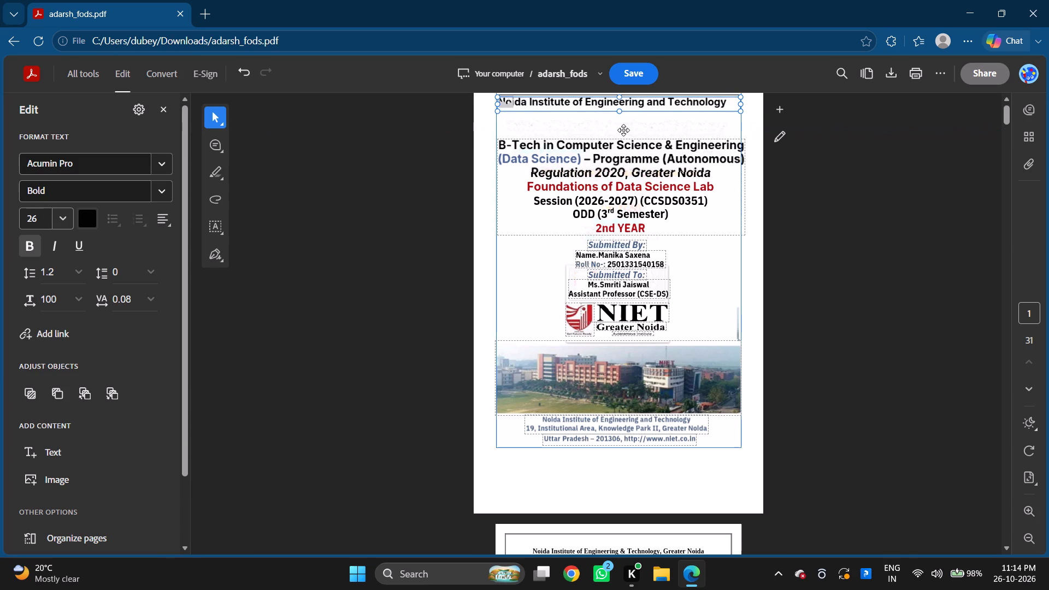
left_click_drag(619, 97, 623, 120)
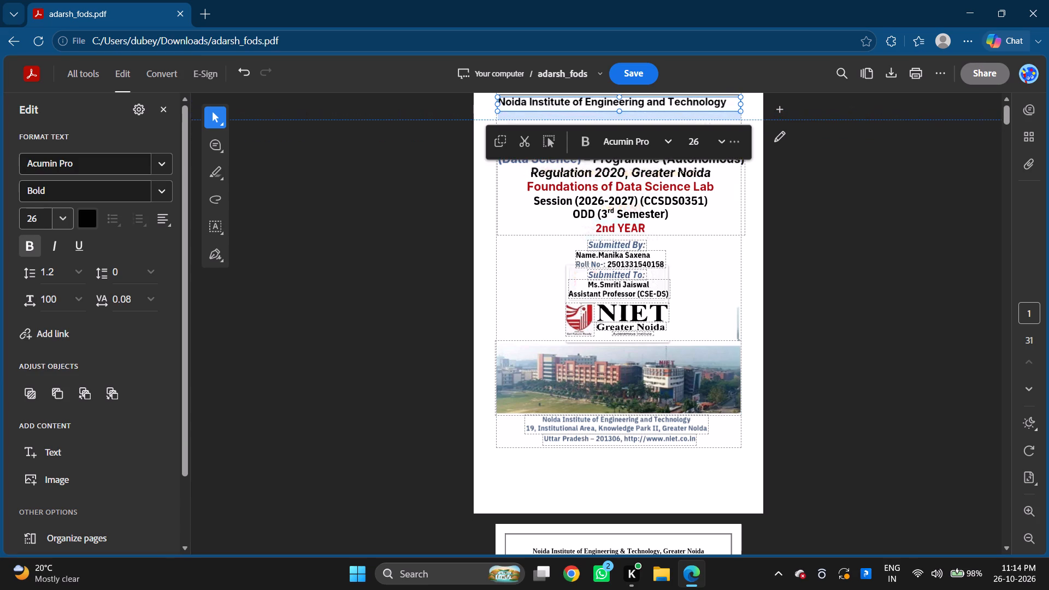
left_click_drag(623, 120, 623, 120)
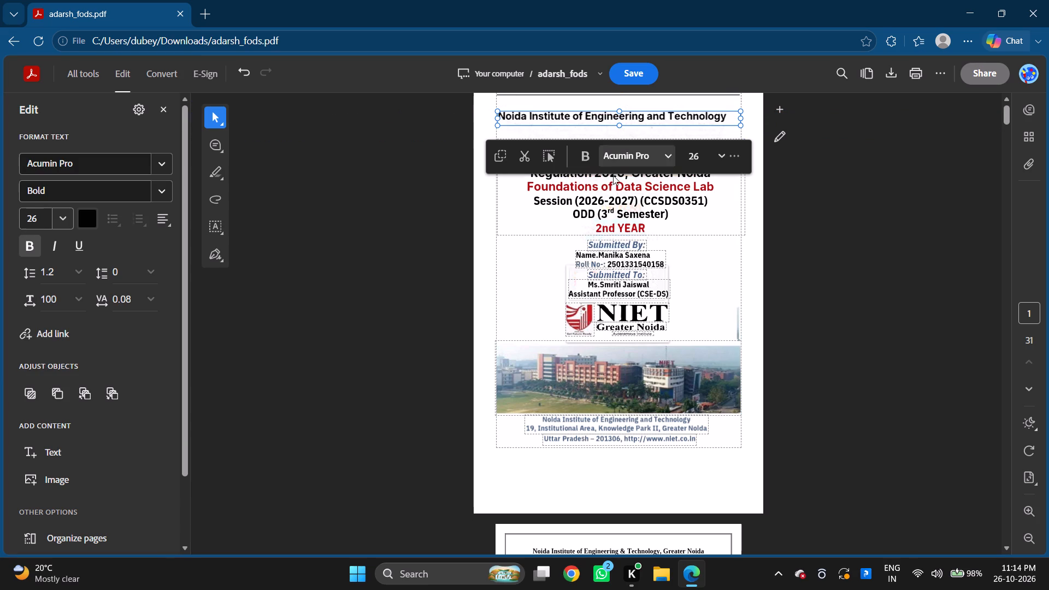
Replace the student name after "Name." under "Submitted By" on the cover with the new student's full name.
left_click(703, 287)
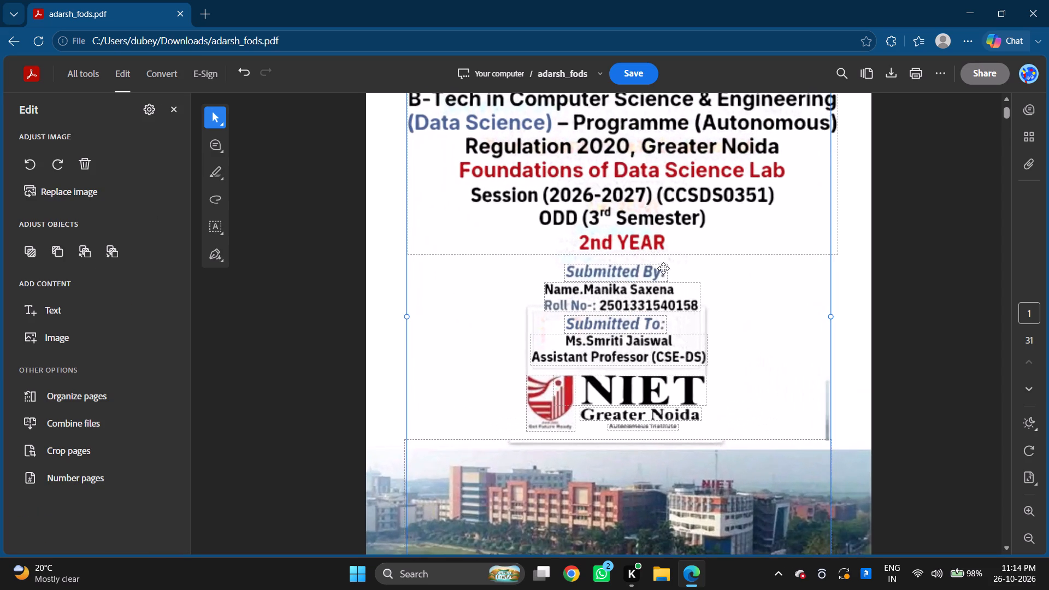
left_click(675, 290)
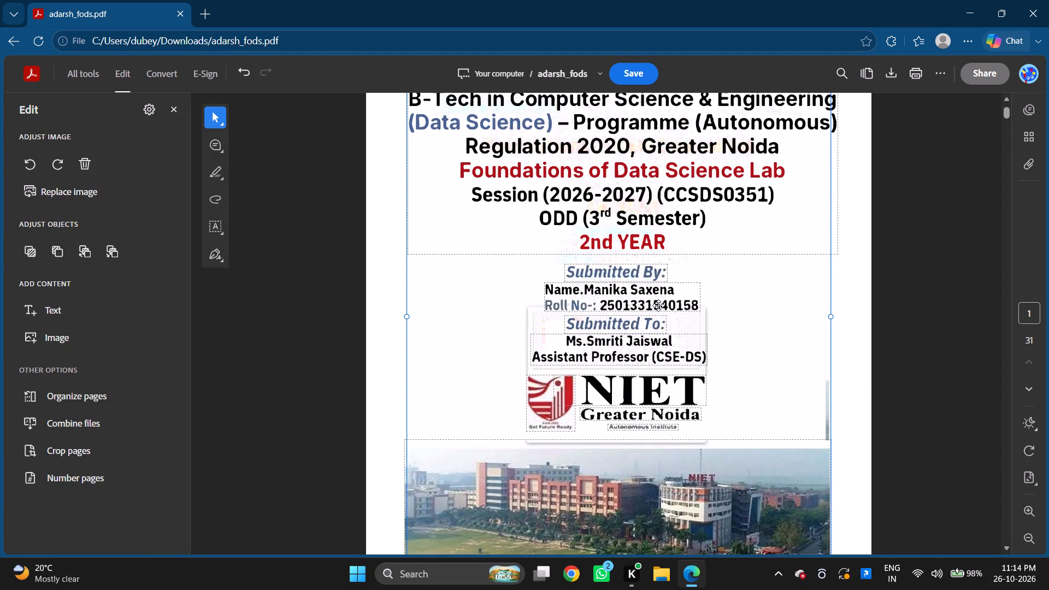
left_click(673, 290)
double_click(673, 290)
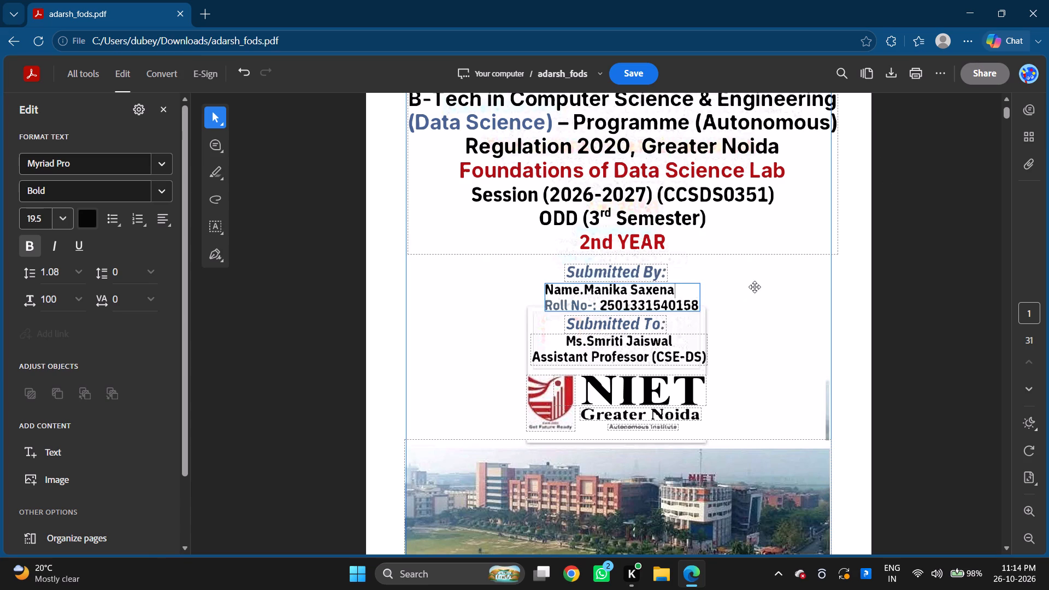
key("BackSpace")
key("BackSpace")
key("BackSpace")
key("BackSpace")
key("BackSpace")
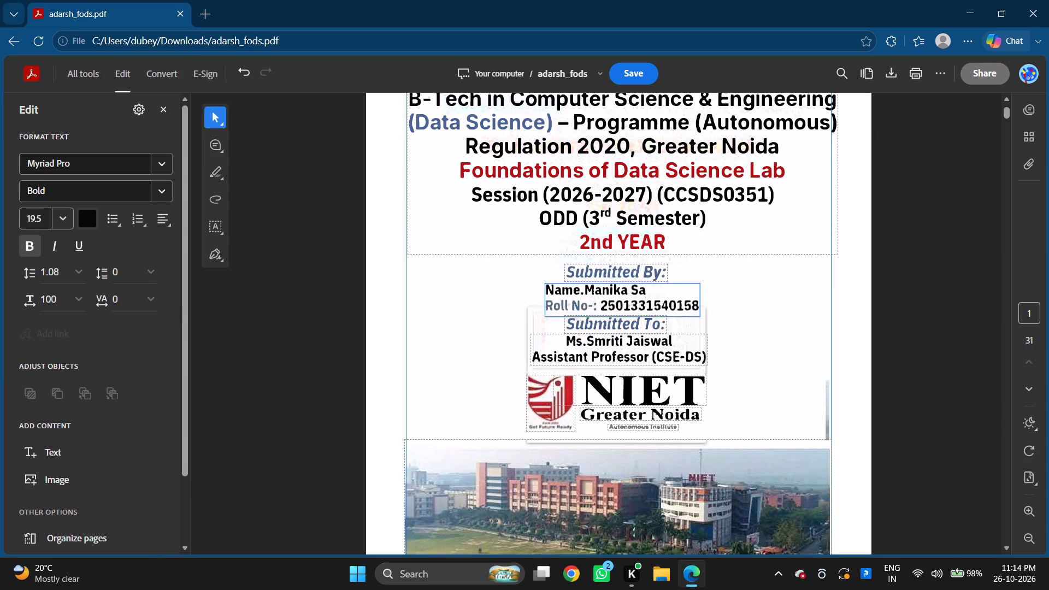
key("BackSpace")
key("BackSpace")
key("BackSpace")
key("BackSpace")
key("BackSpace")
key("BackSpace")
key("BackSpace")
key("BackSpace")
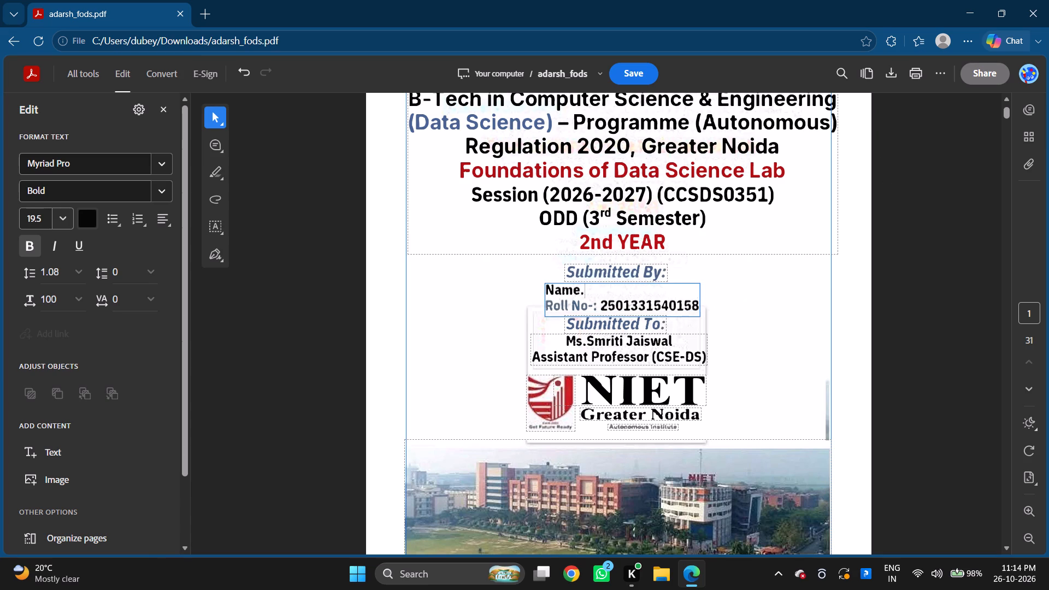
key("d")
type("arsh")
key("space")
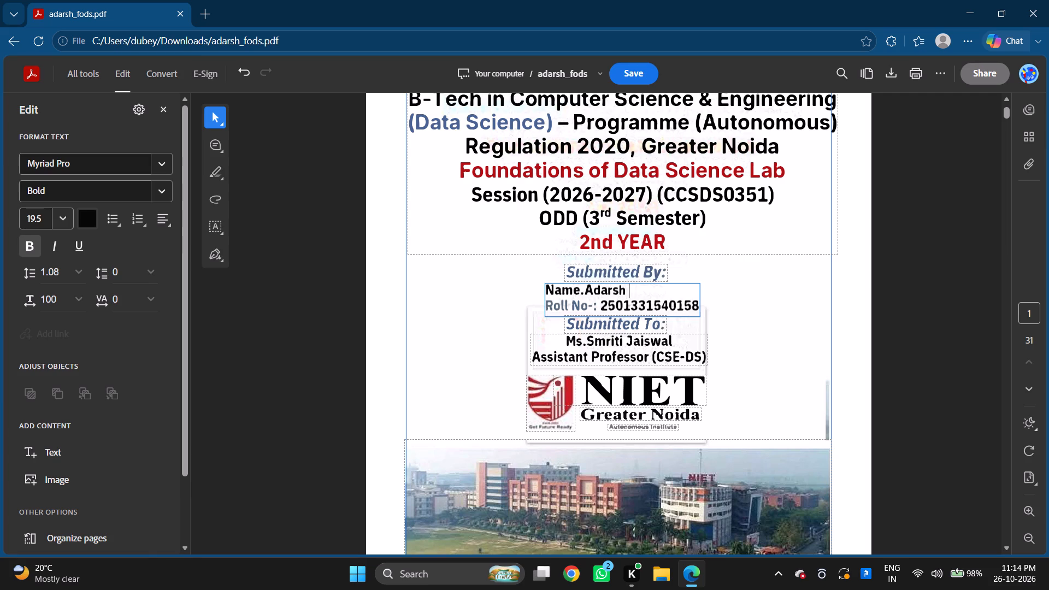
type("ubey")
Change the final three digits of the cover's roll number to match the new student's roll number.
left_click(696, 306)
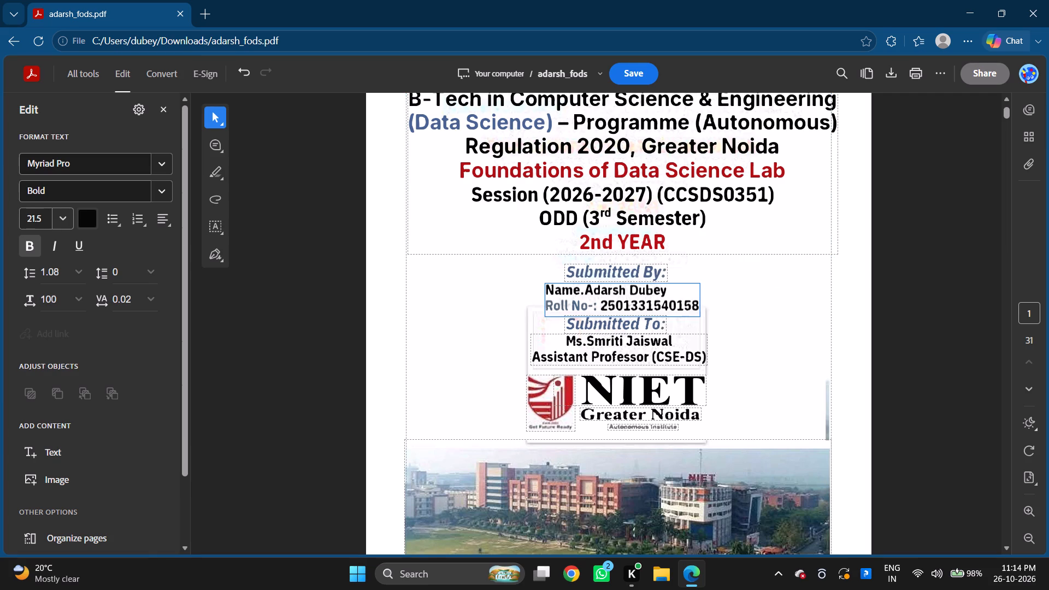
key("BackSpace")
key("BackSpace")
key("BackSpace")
Enter the new student's final three digits in the roll number under "Submitted By" on the cover.
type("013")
left_click(765, 325)
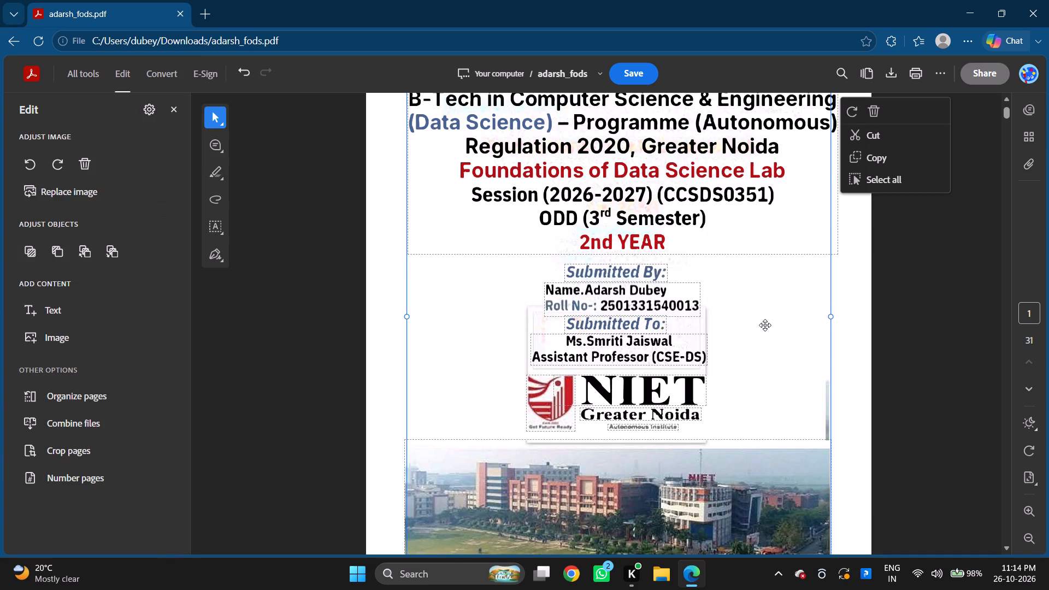
Narrow the "B-Tech in Computer Science & Engineering" text box to the background image's edge, and try to reduce its height from below.
left_click(836, 250)
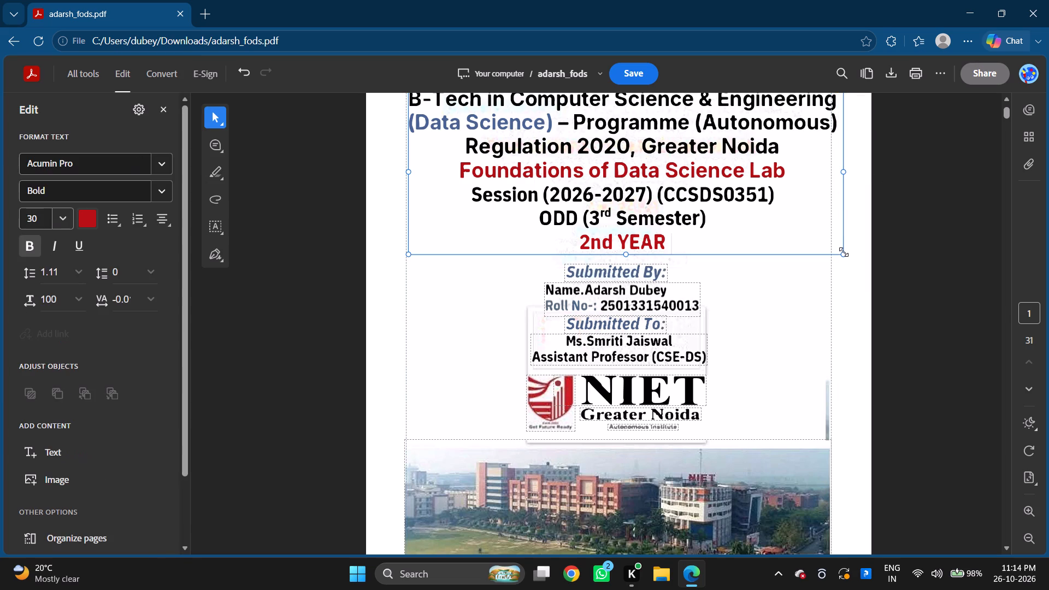
left_click_drag(844, 252, 829, 251)
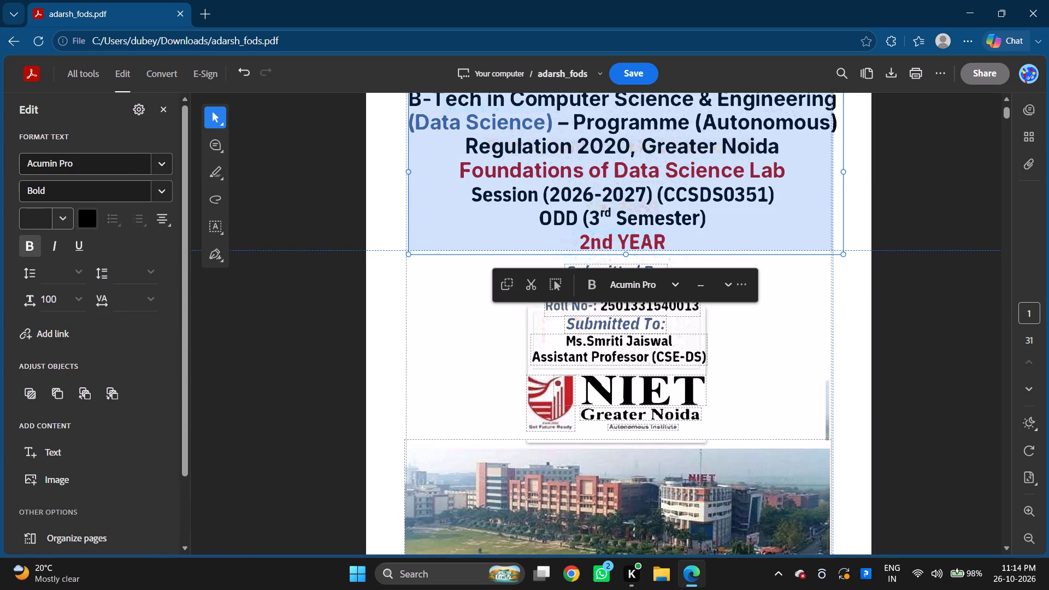
left_click_drag(829, 251, 828, 249)
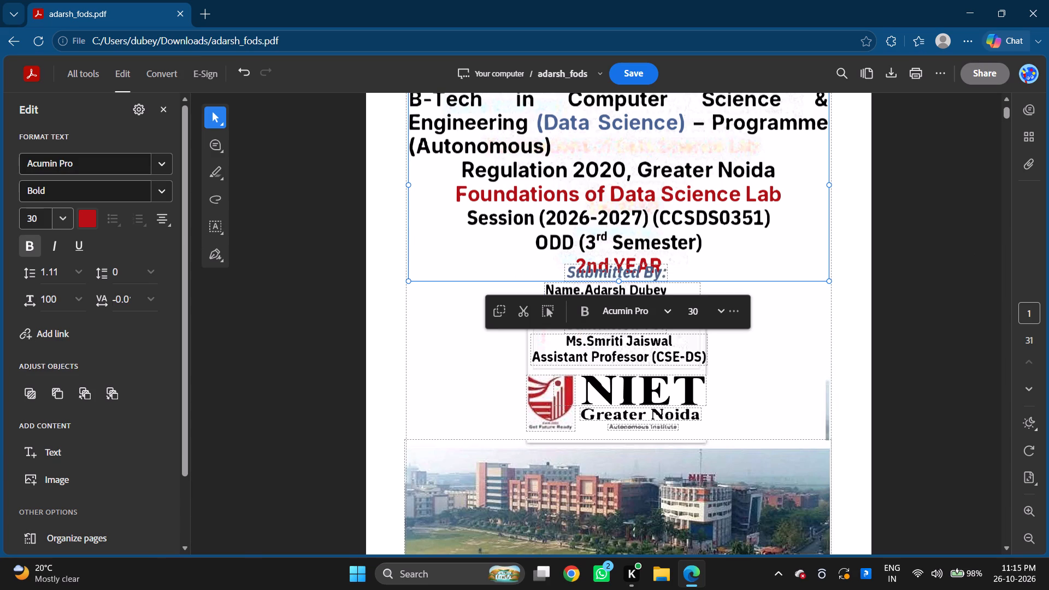
left_click_drag(617, 281, 617, 265)
Raise the "B-Tech in Computer Science & Engineering" block until it sits directly beneath the "Noida Institute of Engineering and Technology" heading, clear of "Submitted By".
scroll(617, 265, "up", 1)
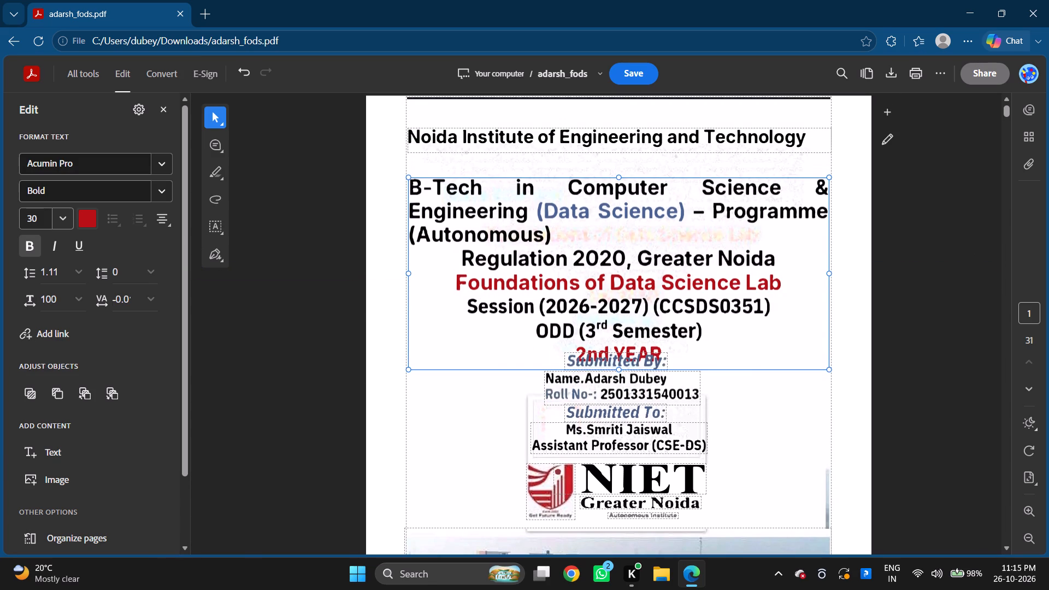
scroll(617, 265, "up", 1)
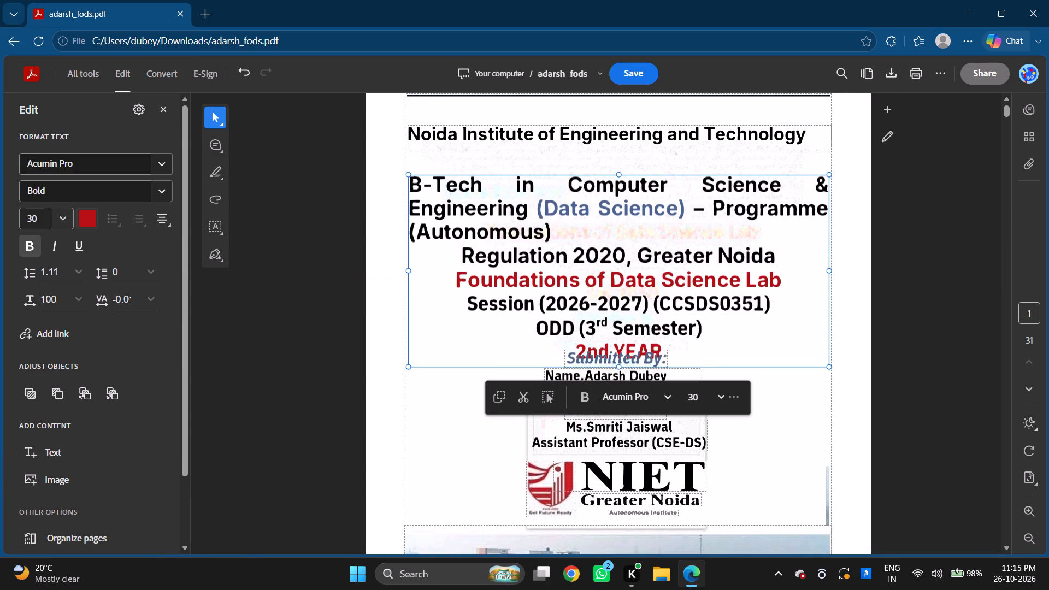
left_click_drag(618, 173, 616, 151)
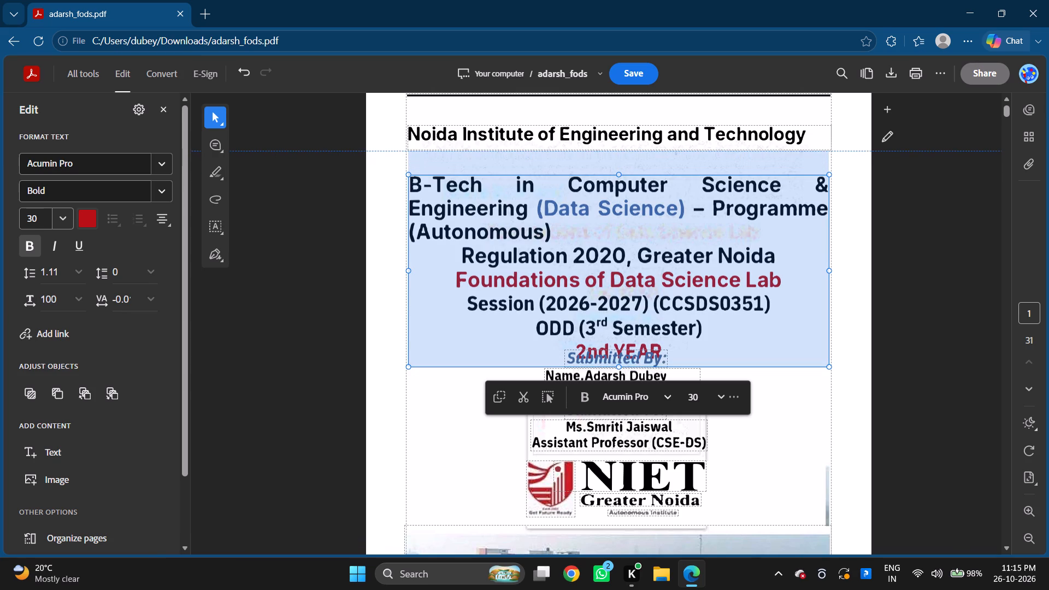
left_click_drag(616, 151, 616, 151)
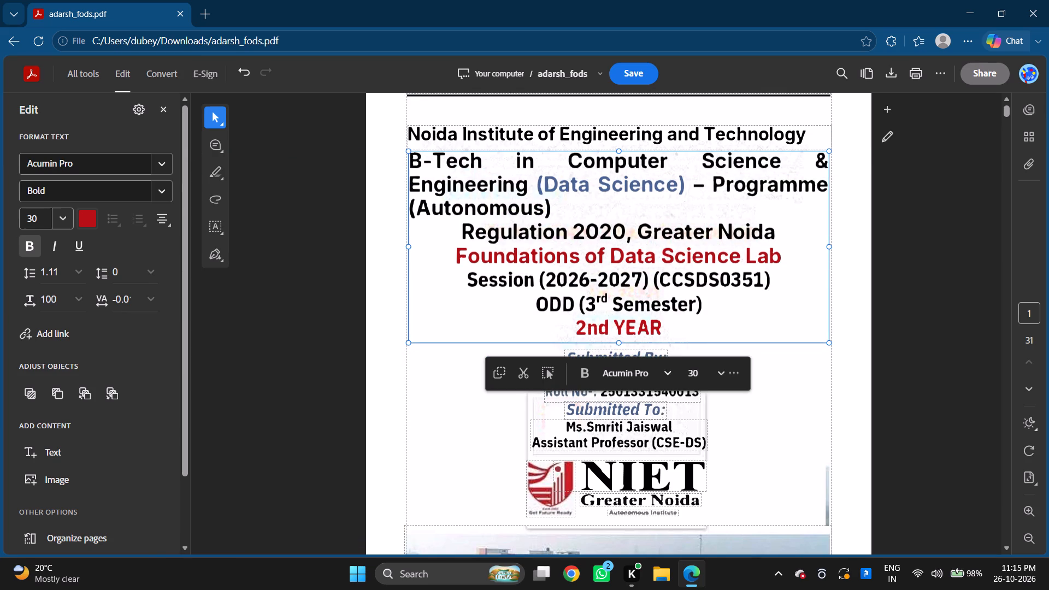
left_click(821, 407)
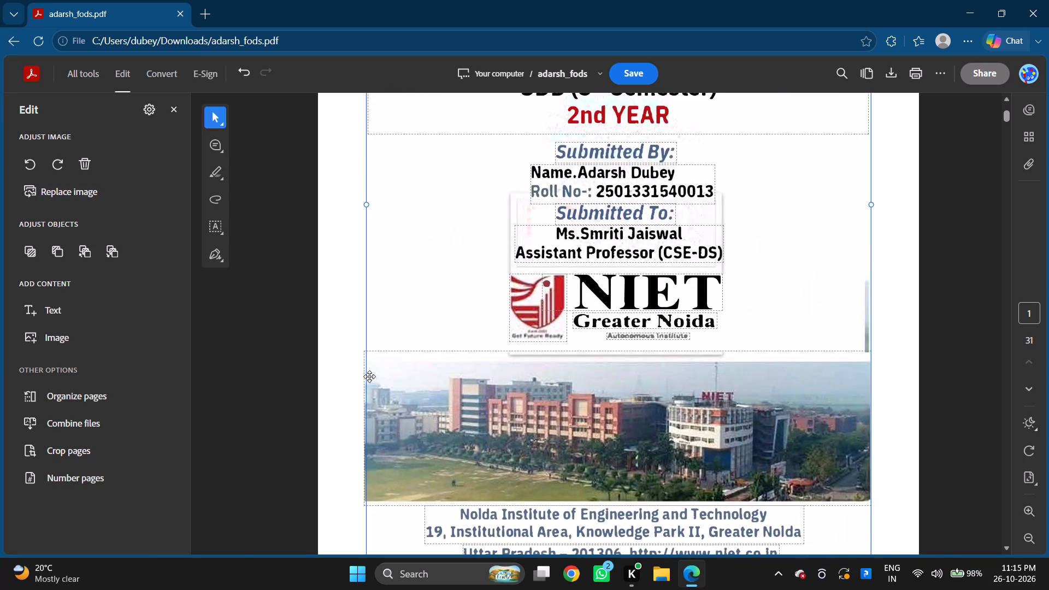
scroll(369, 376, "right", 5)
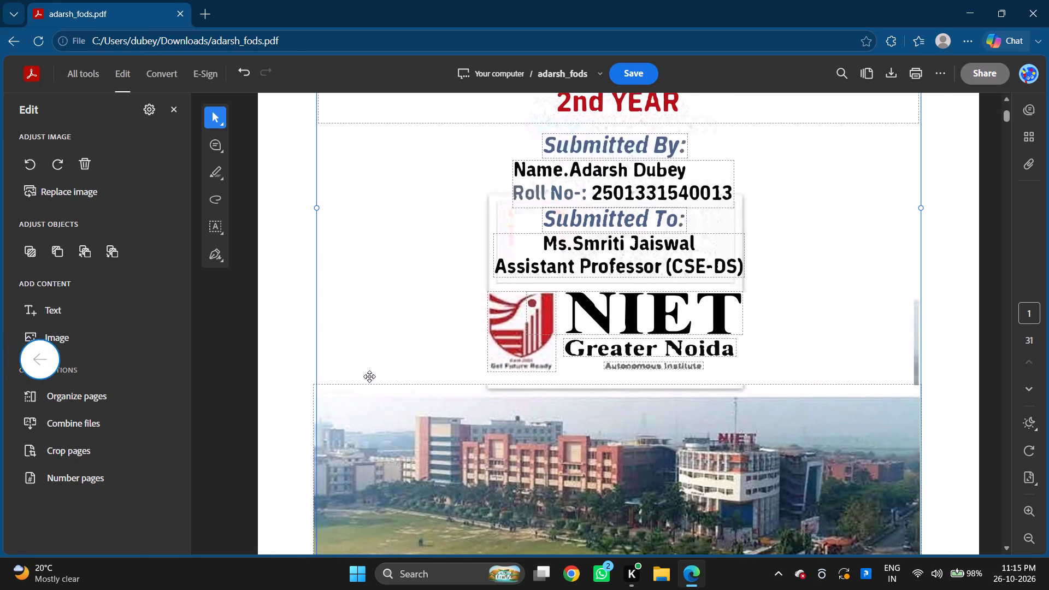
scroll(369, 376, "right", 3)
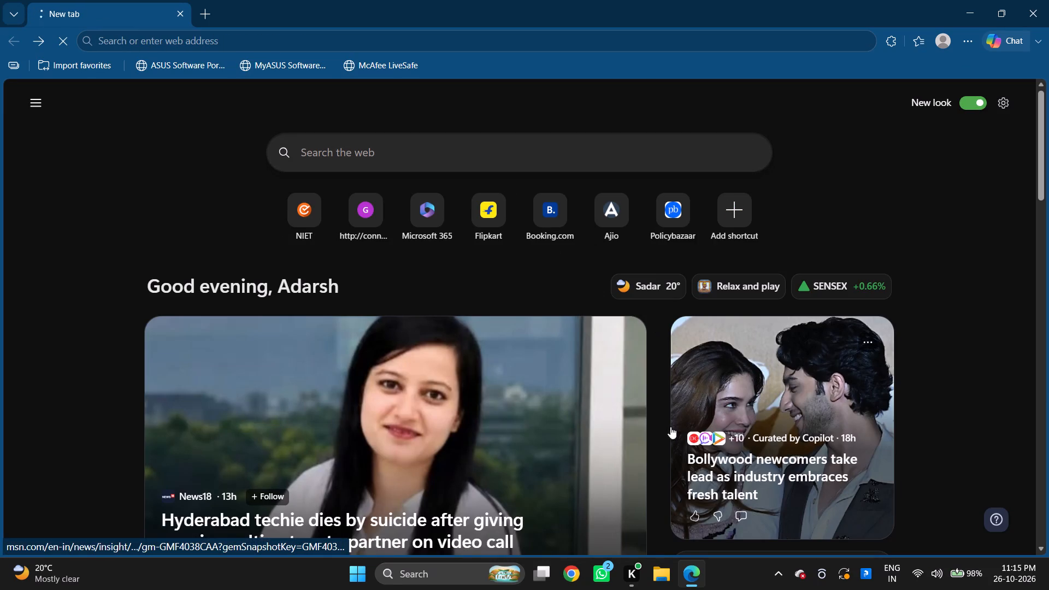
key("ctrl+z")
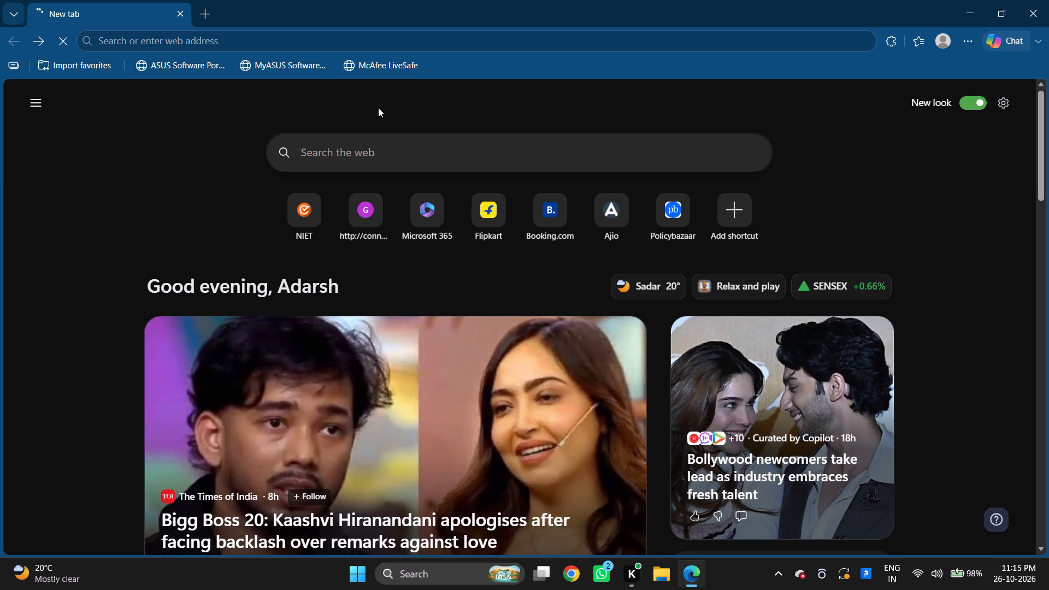
Return to adarsh_fods.pdf and check its first page.
scroll(378, 108, "left", 16)
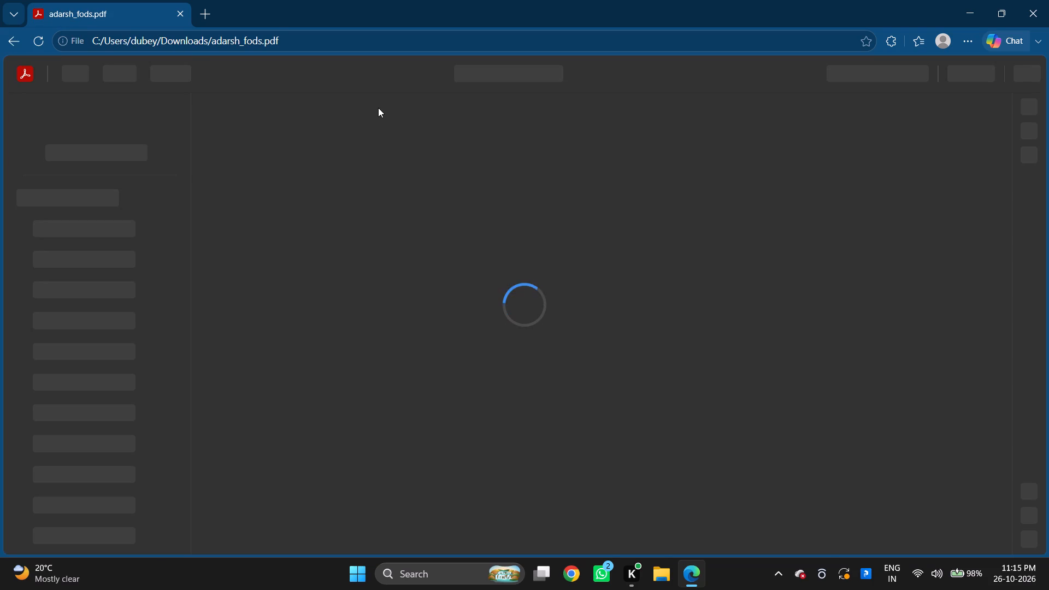
scroll(498, 204, "up", 8)
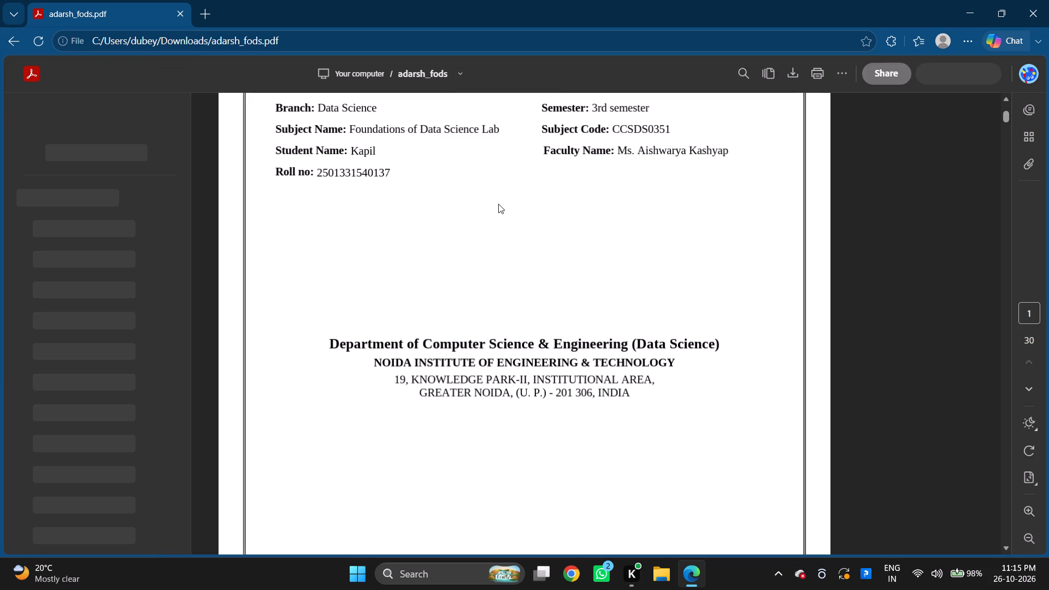
scroll(498, 204, "up", 8)
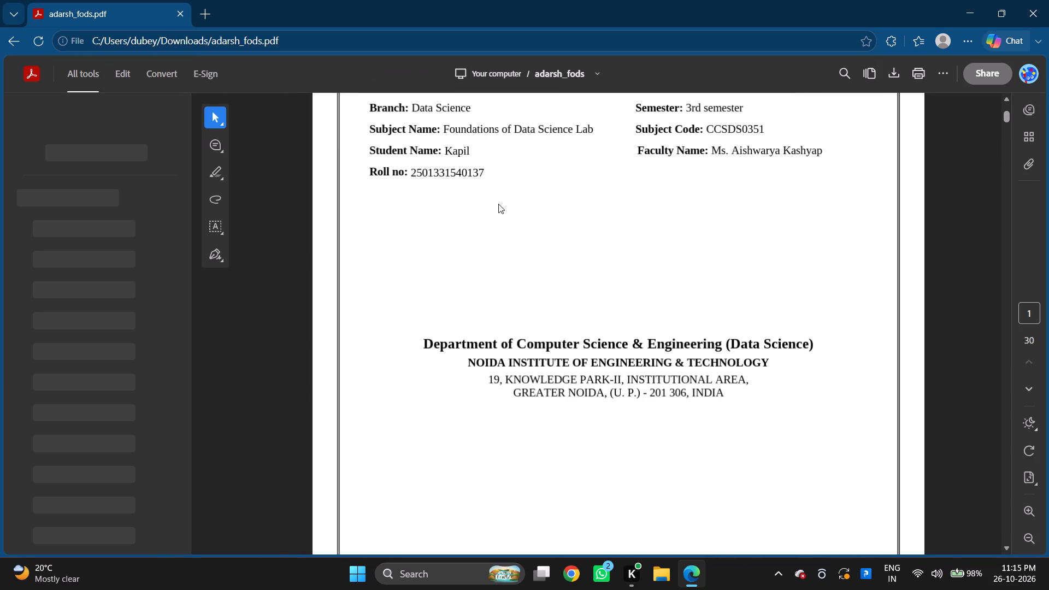
scroll(498, 204, "up", 8)
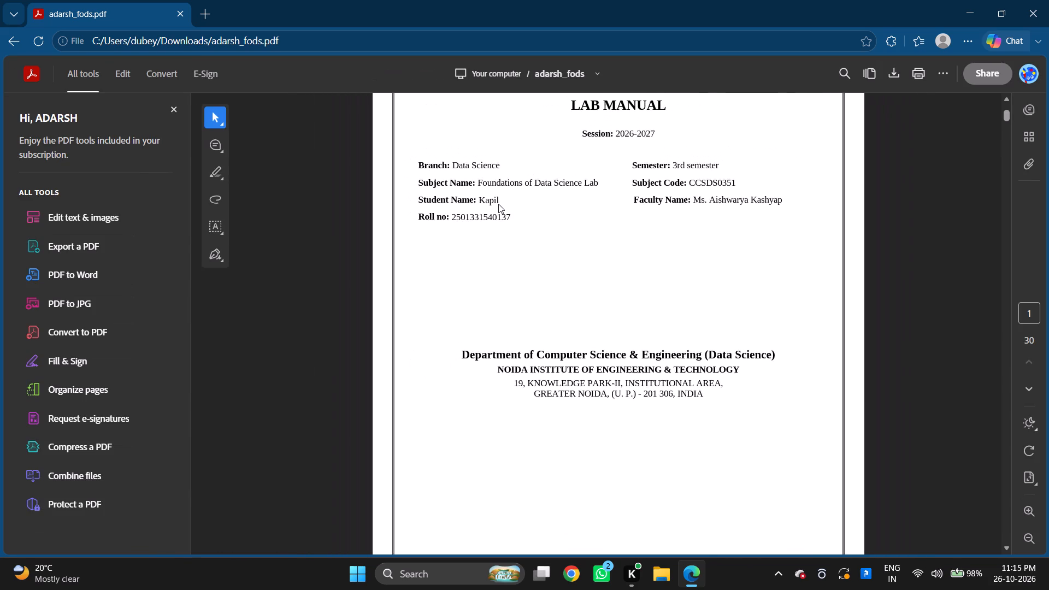
scroll(498, 204, "up", 5)
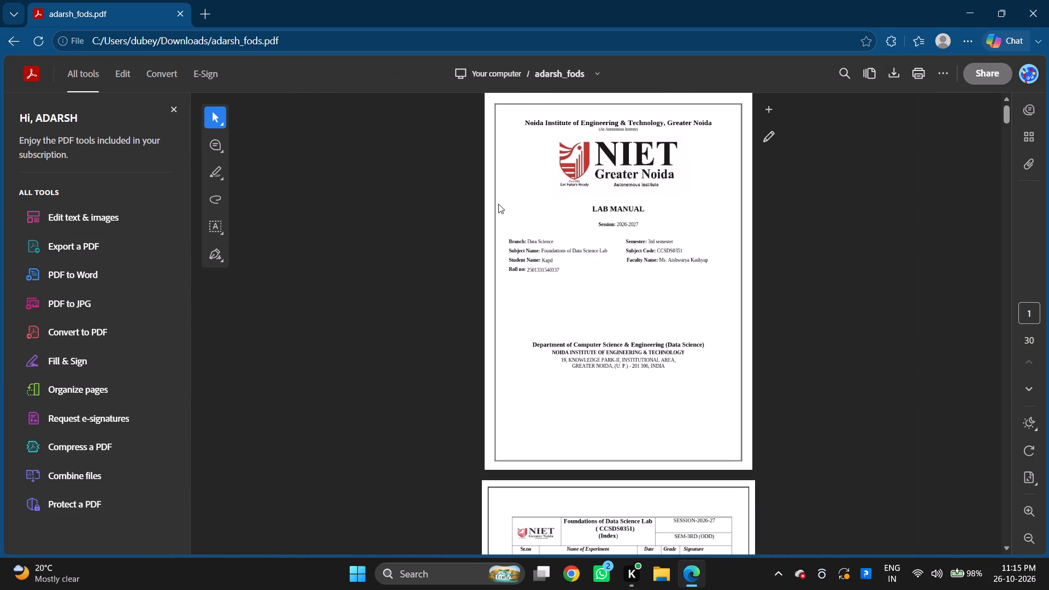
scroll(498, 204, "up", 6)
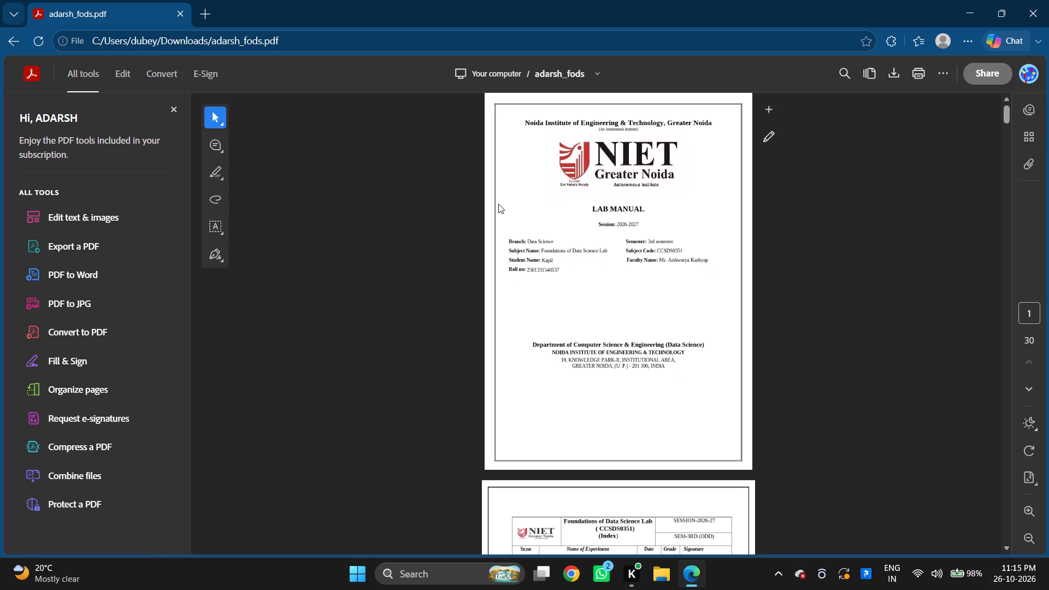
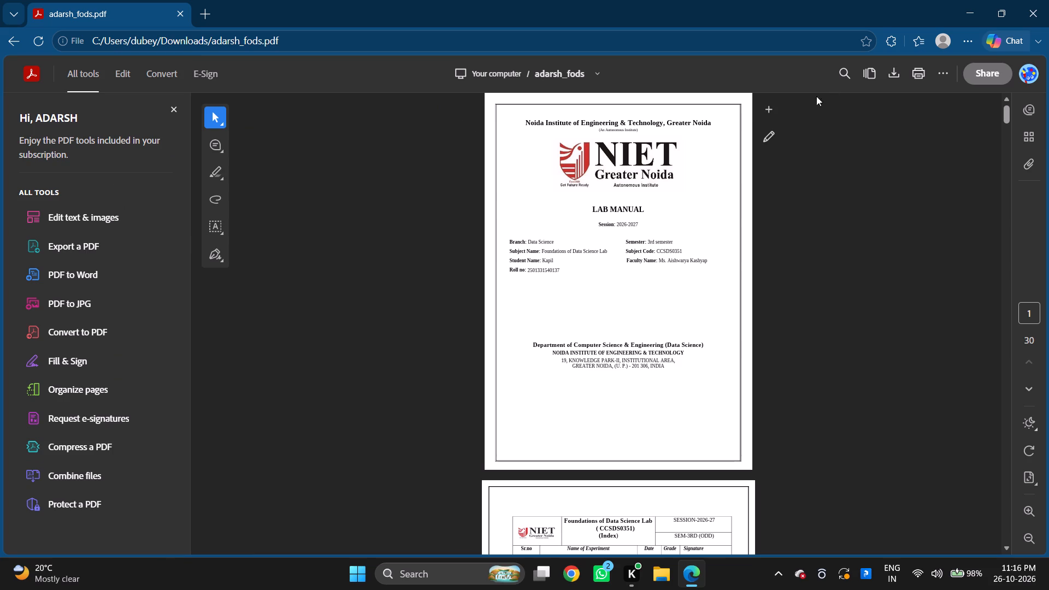
Insert the image file "WhatsApp Image 2026-10-26 at 10.42.36 PM" from the Downloads folder as a page at page 1 of adarsh_fods.pdf.
left_click(770, 110)
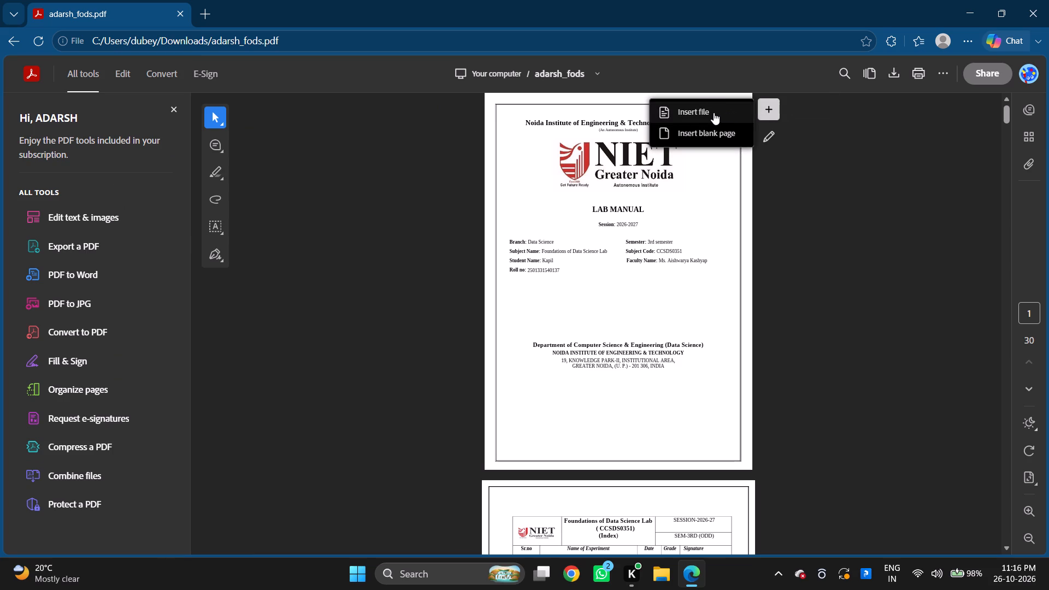
left_click(710, 114)
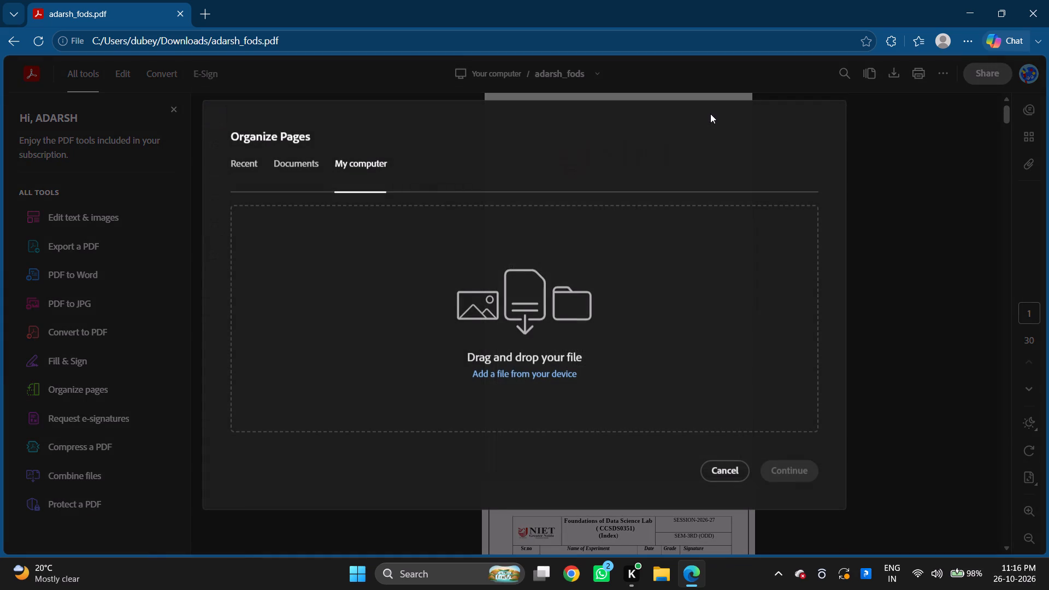
left_click(522, 375)
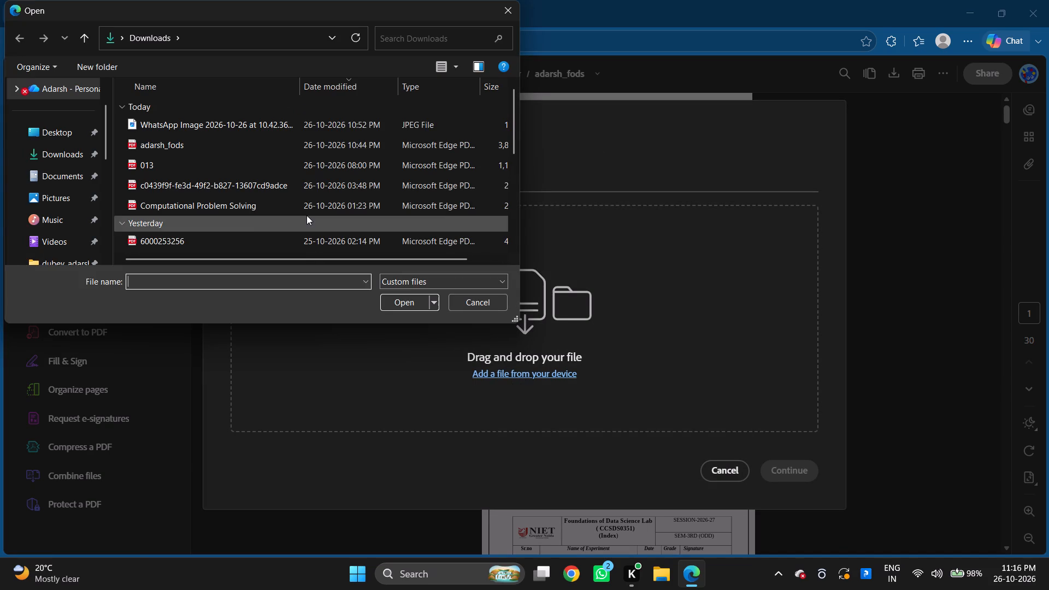
left_click(242, 123)
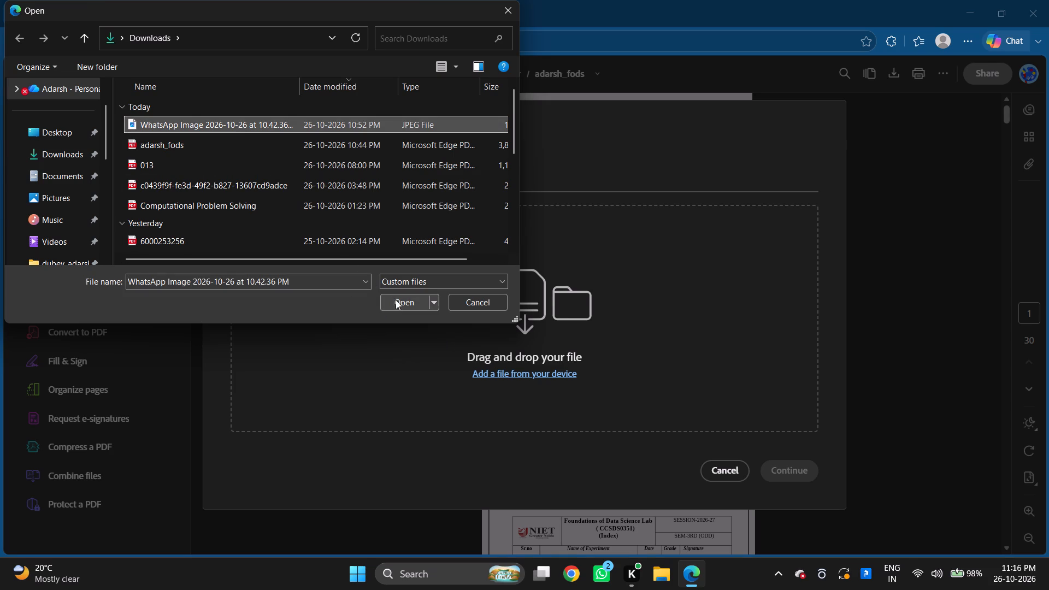
left_click(400, 303)
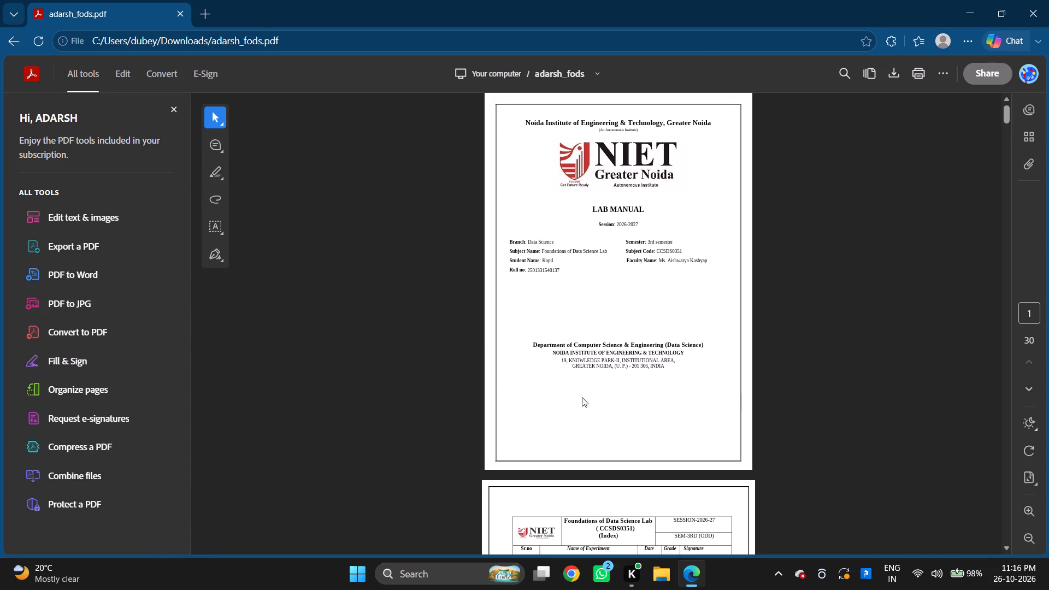
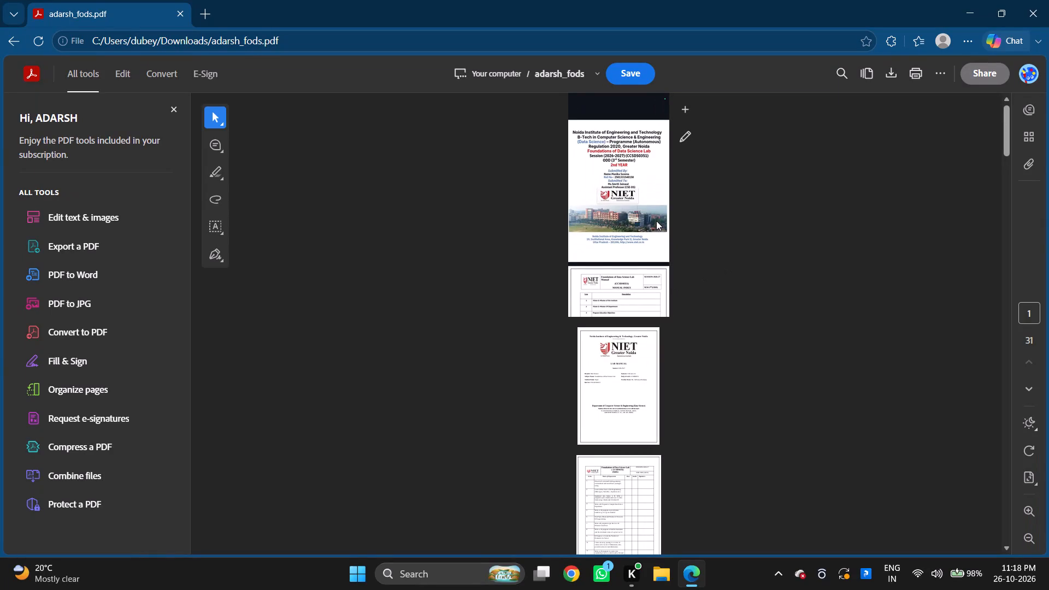
Delete the uncropped cover screenshot page at the front of adarsh_fods.pdf.
left_click(687, 134)
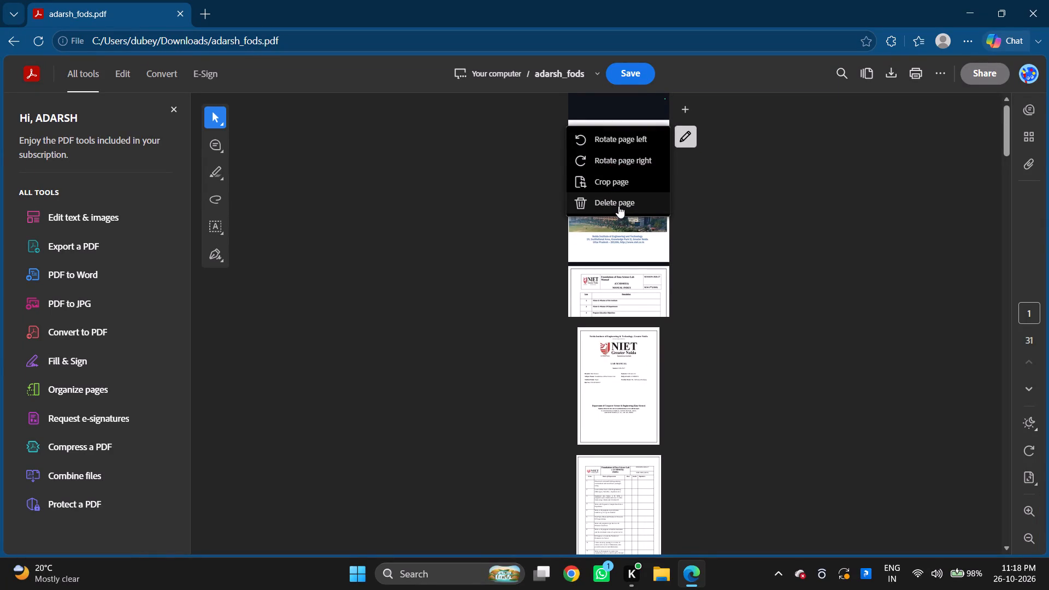
left_click(618, 206)
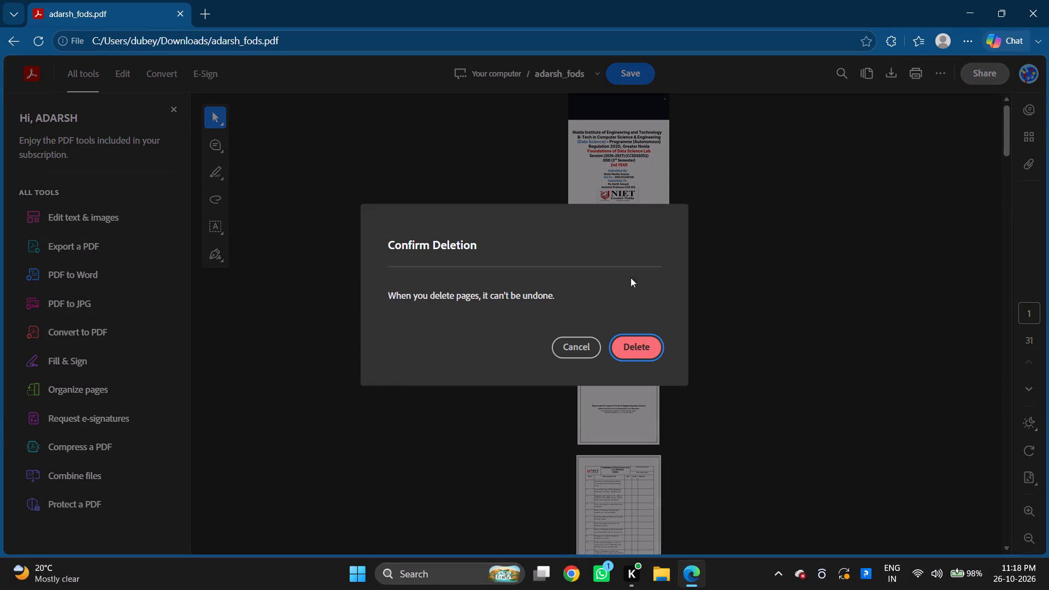
Confirm the deletion of the uncropped cover screenshot page at the front of adarsh_fods.pdf.
left_click(639, 344)
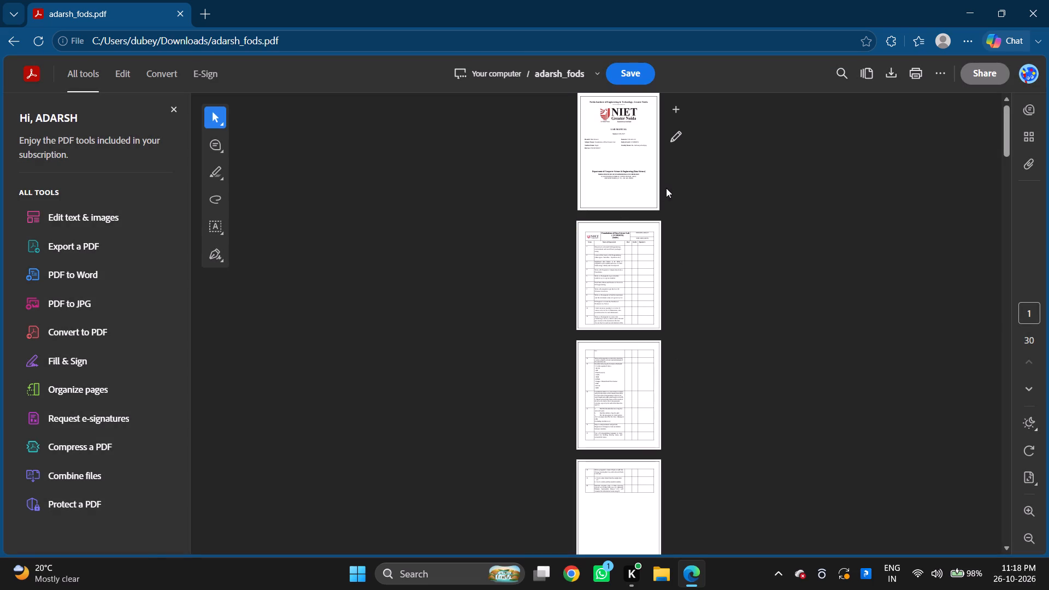
Insert the cropped cover picture, the WhatsApp Image 2026-10-26 at 11.17.43 JPEG from Downloads, as the first page of adarsh_fods.pdf.
left_click(677, 111)
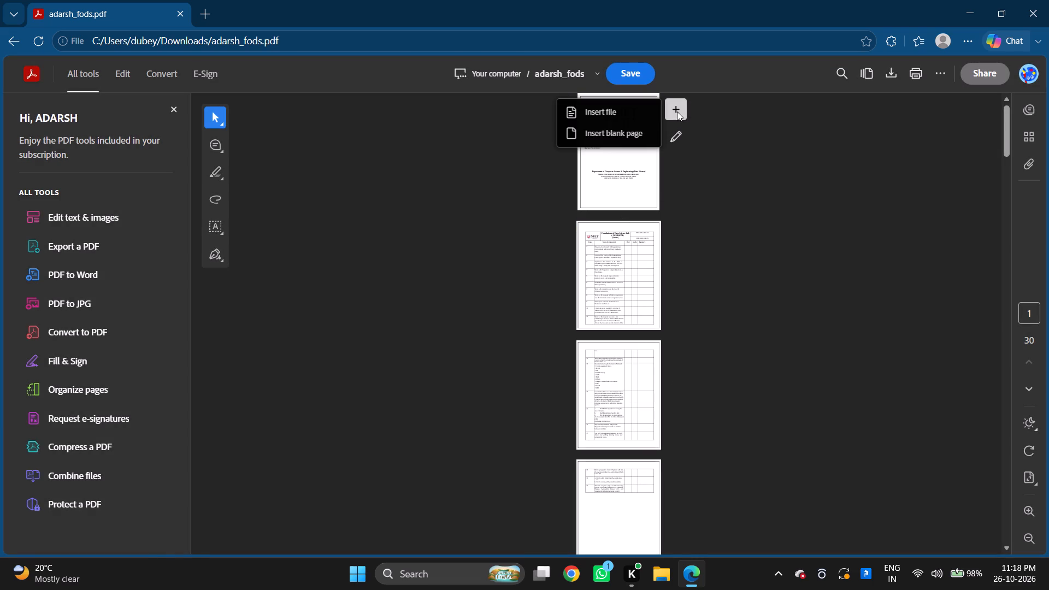
left_click(624, 114)
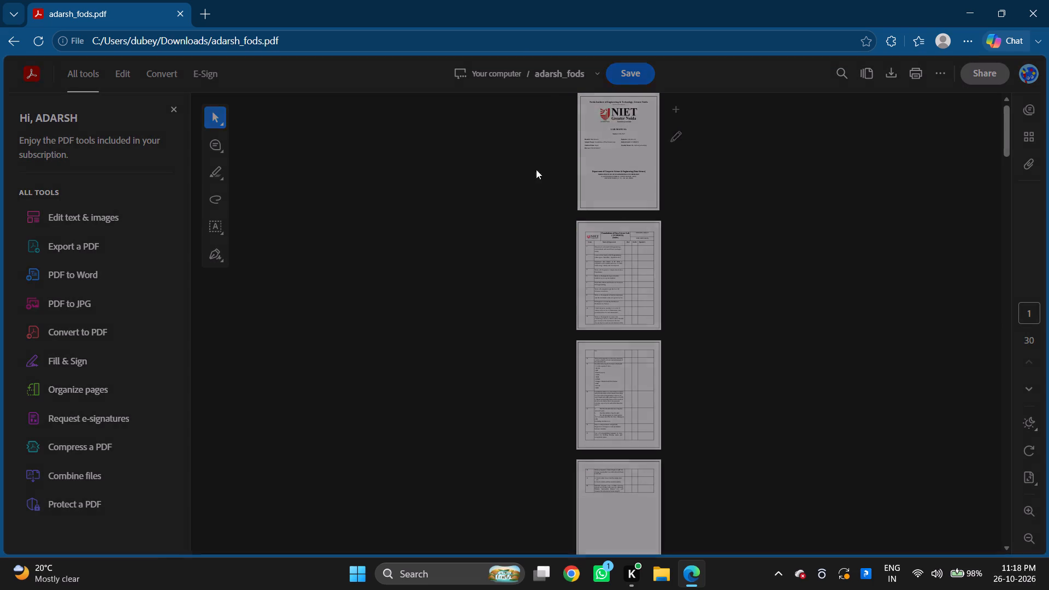
left_click(499, 372)
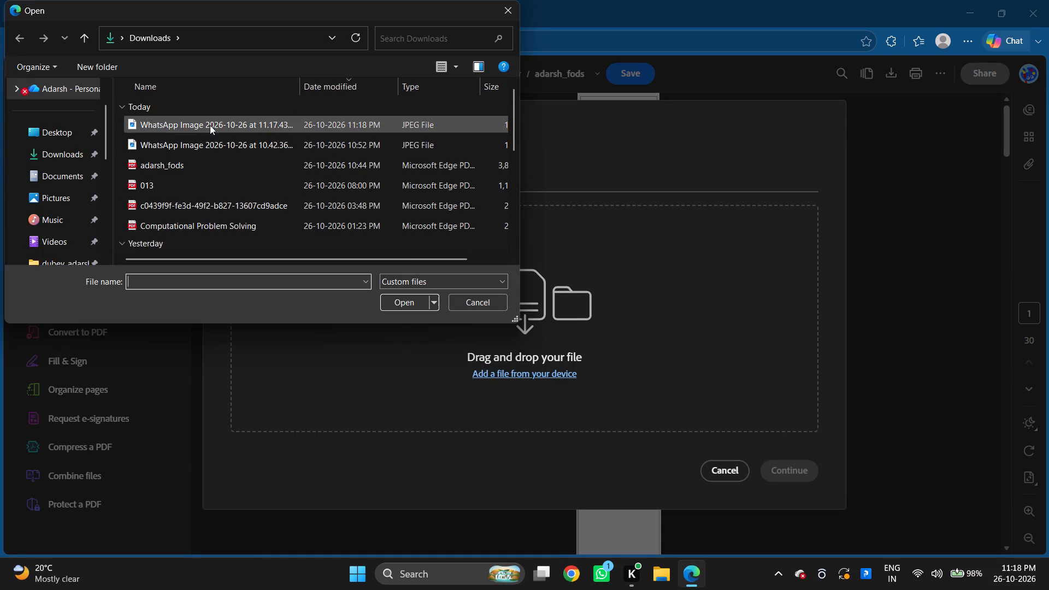
left_click(210, 125)
left_click(404, 304)
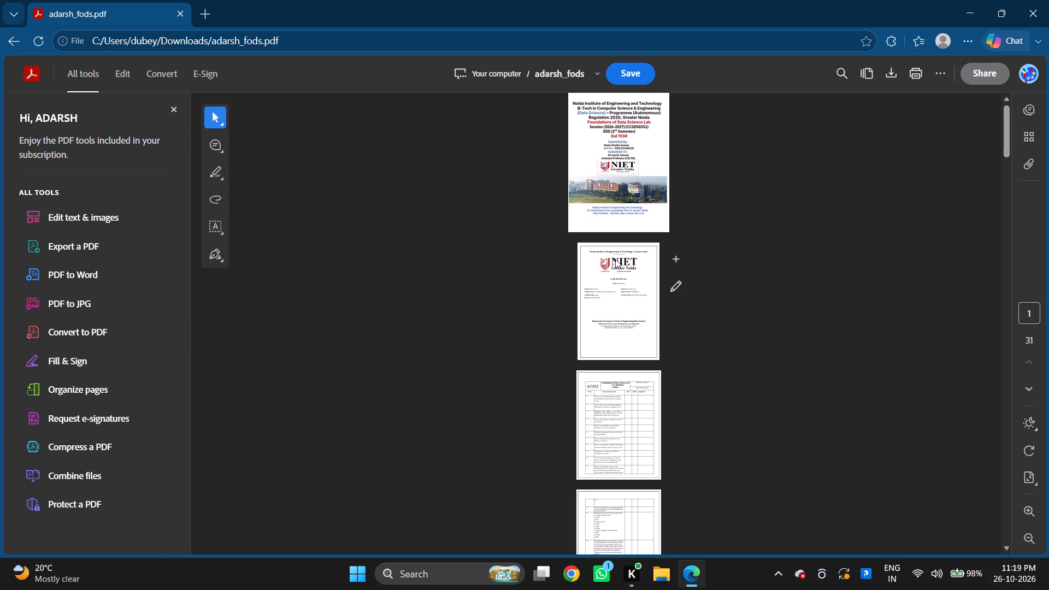
left_click(628, 179)
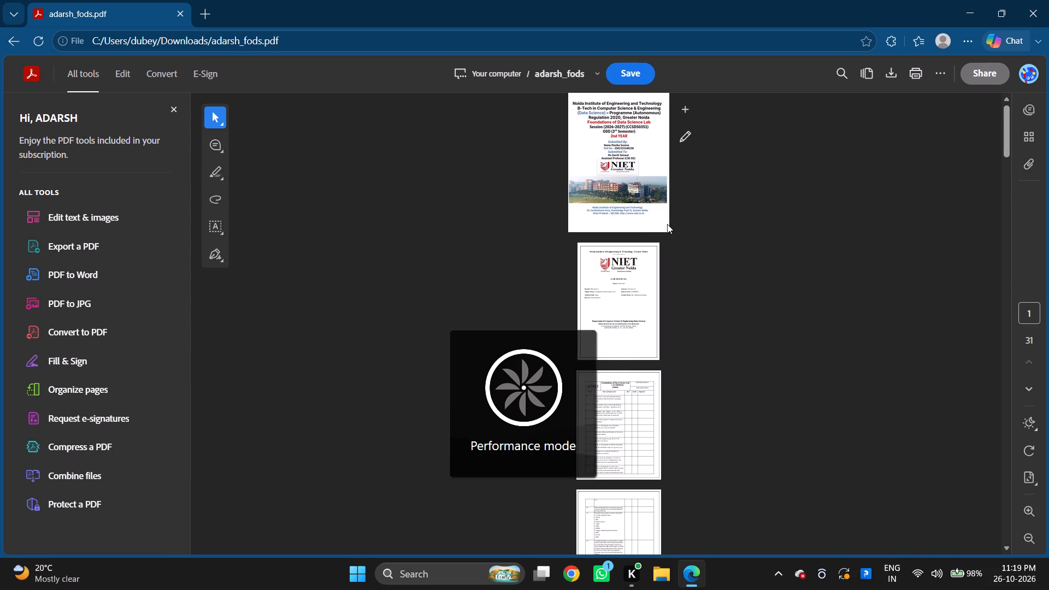
Open the cover page at the front of adarsh_fods.pdf for text and image editing.
left_click(649, 165)
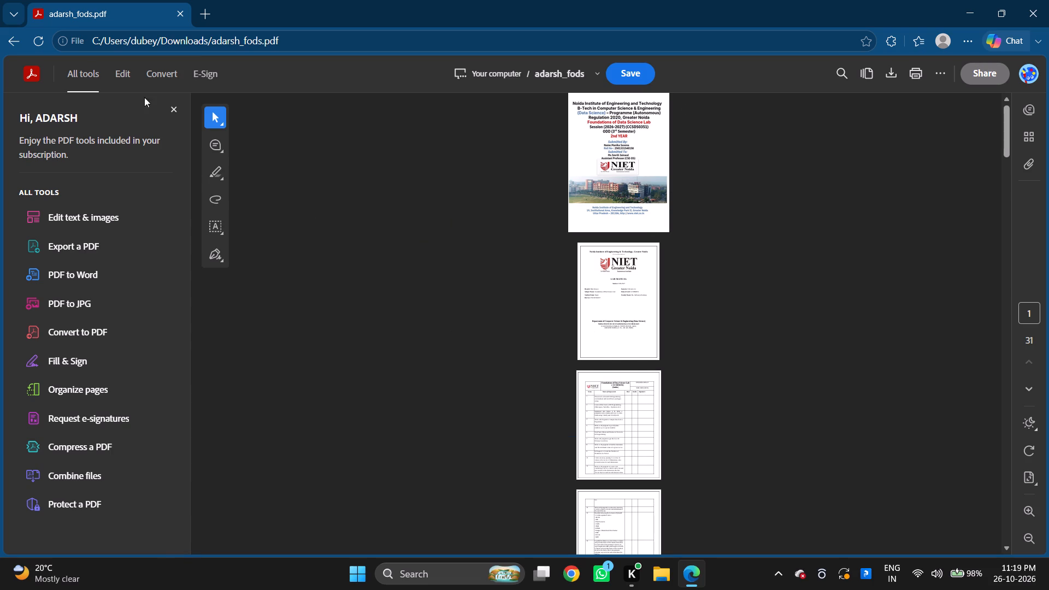
left_click(119, 66)
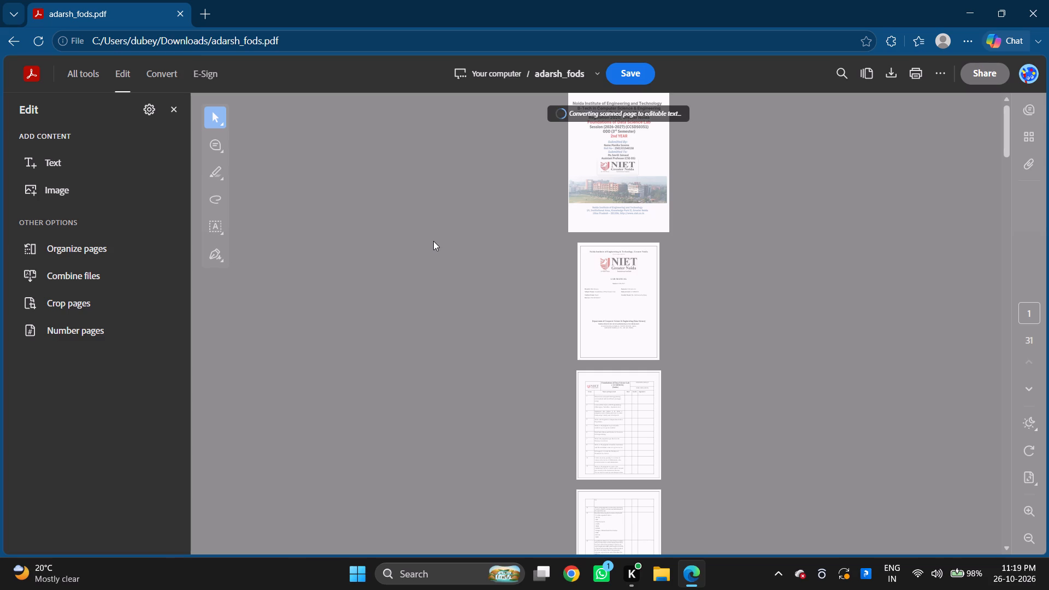
scroll(487, 238, "up", 2)
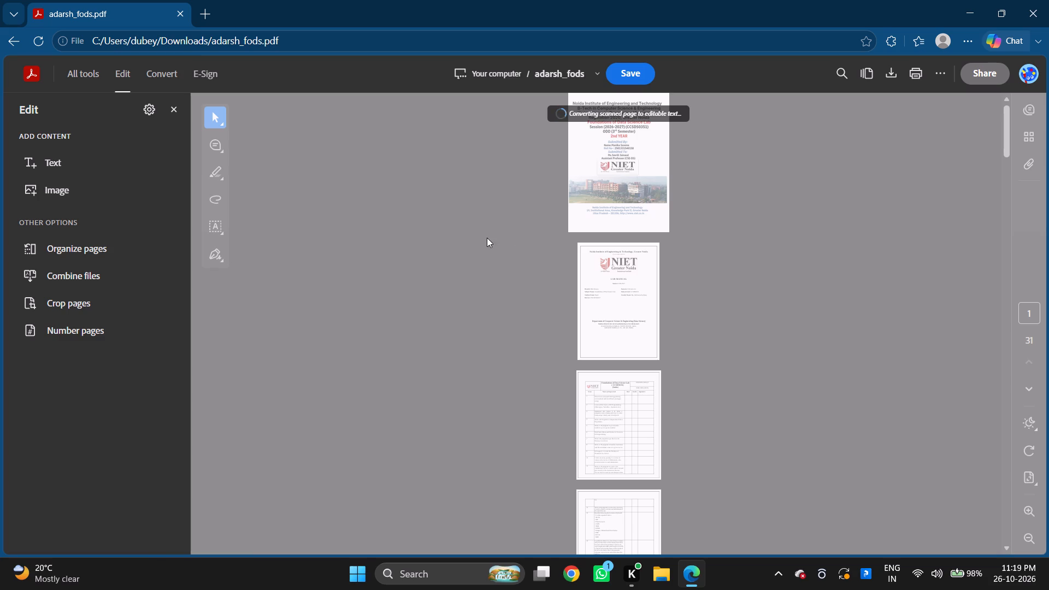
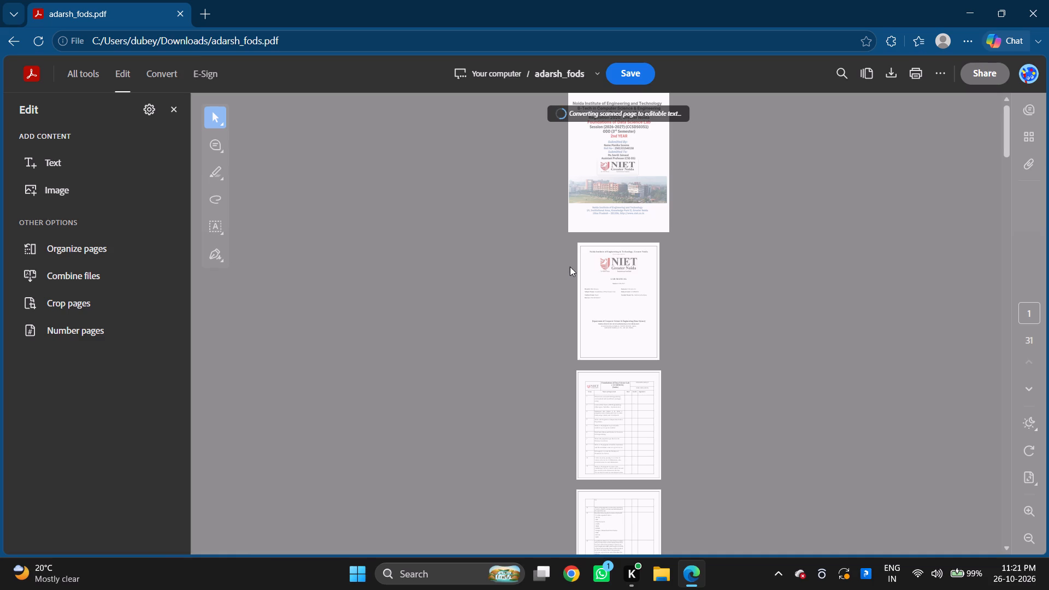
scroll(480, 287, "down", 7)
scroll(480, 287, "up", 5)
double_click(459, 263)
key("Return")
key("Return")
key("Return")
Reload adarsh_fods.pdf to abandon the scanned-page conversion and its unsaved page changes.
right_click(505, 267)
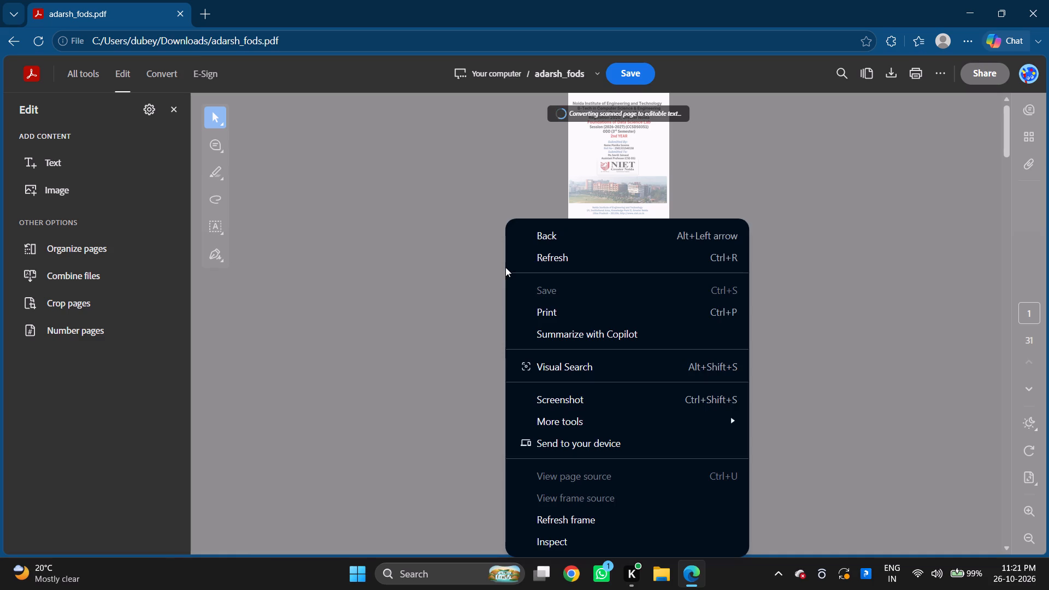
left_click(569, 256)
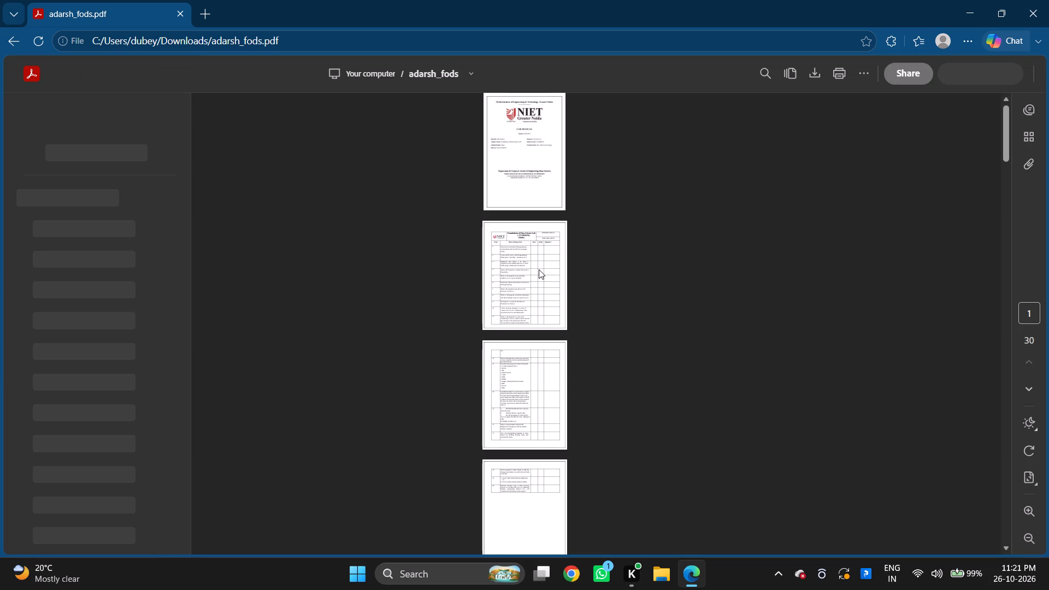
Check the Wi-Fi connection in the list of available networks, and return to adarsh_fods.pdf.
scroll(506, 219, "up", 5)
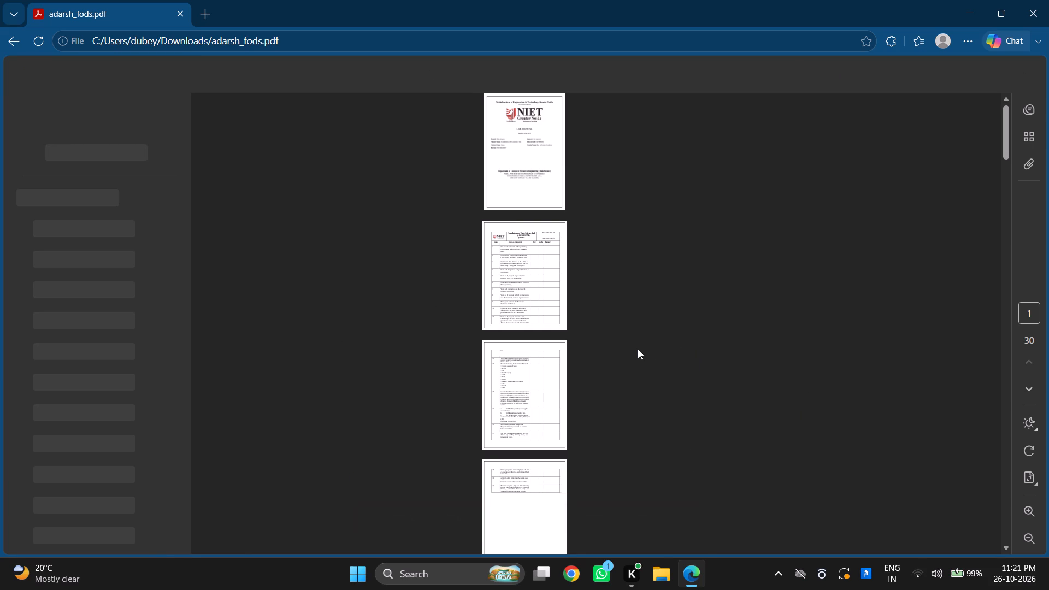
left_click(920, 571)
left_click(867, 326)
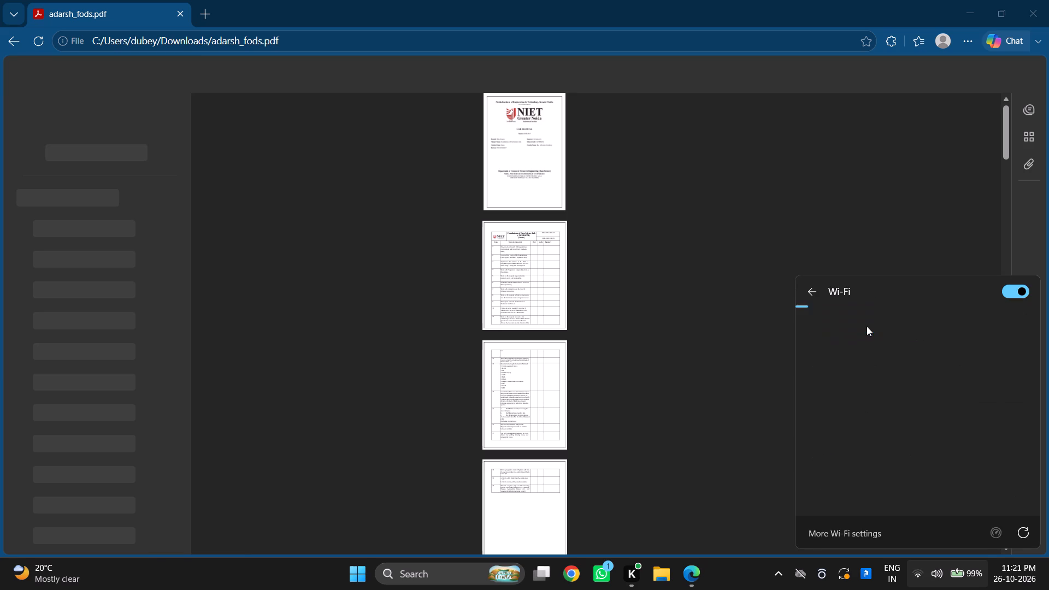
left_click(726, 335)
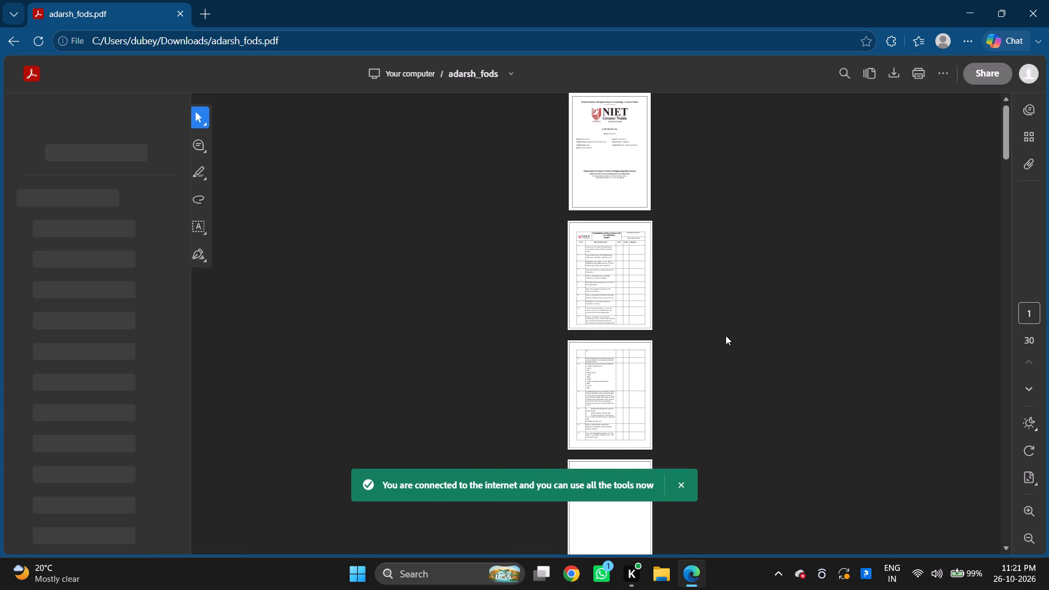
Start inserting a file next to the first page of adarsh_fods.pdf.
scroll(557, 280, "up", 7)
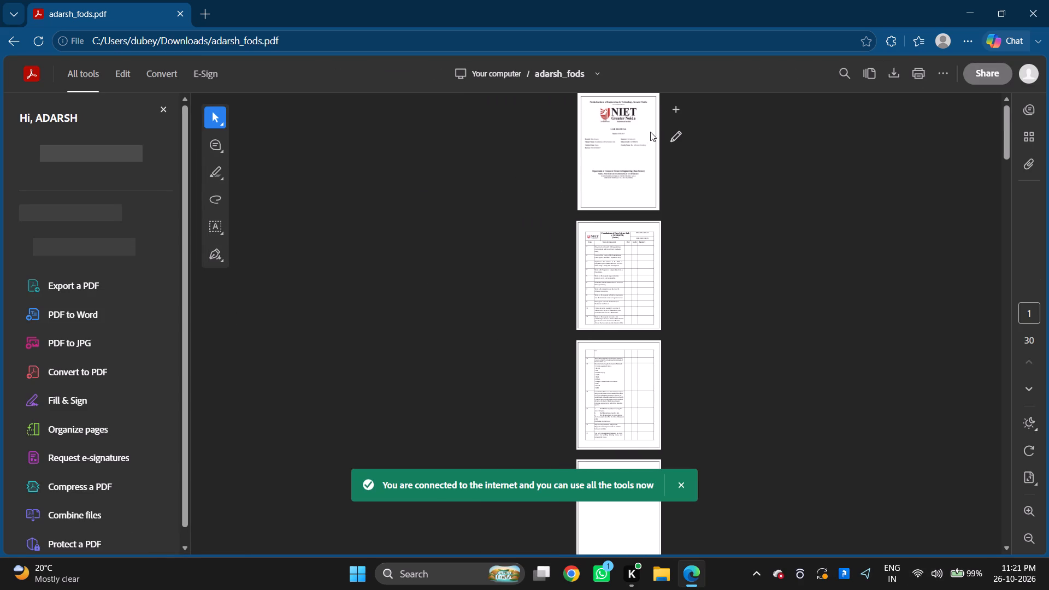
left_click(676, 111)
left_click(625, 114)
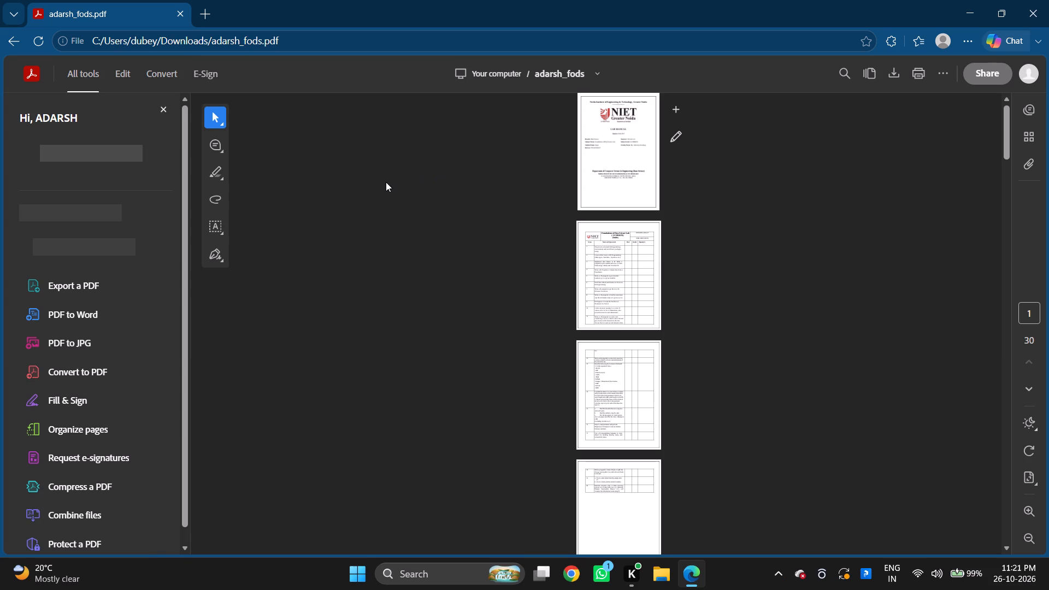
left_click(680, 113)
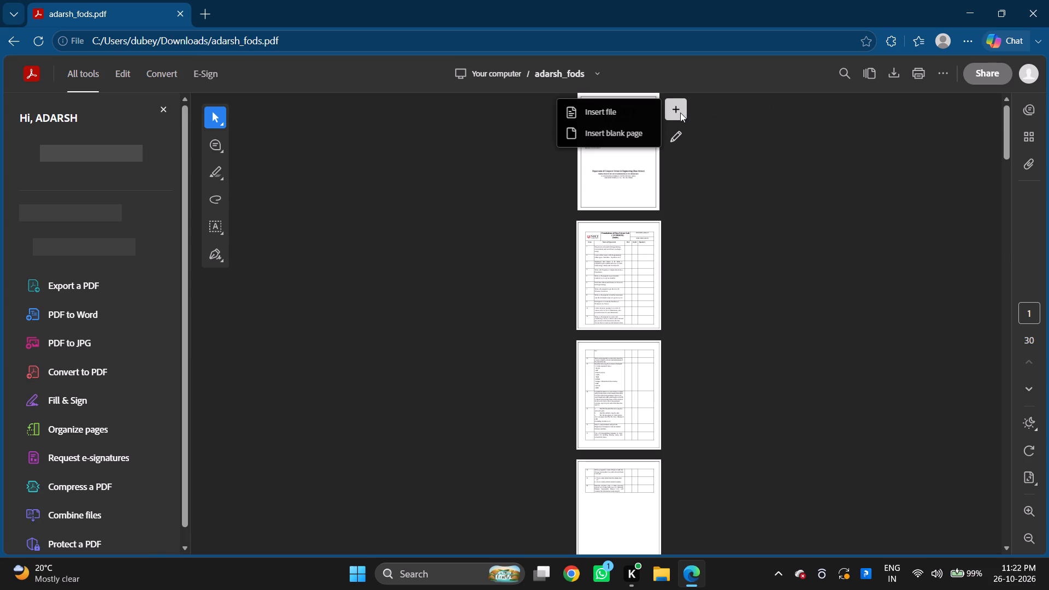
left_click(604, 108)
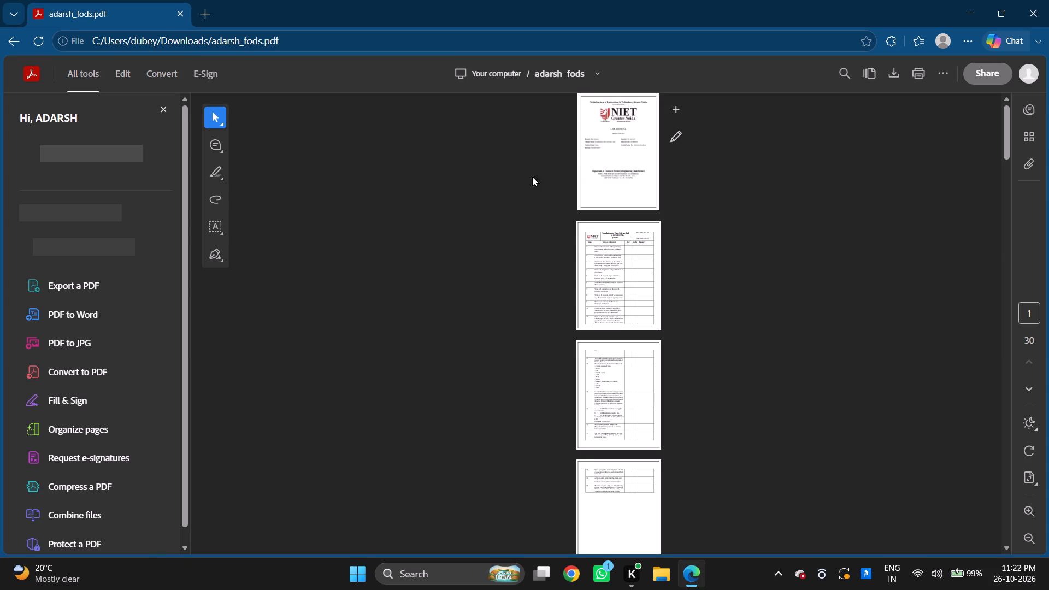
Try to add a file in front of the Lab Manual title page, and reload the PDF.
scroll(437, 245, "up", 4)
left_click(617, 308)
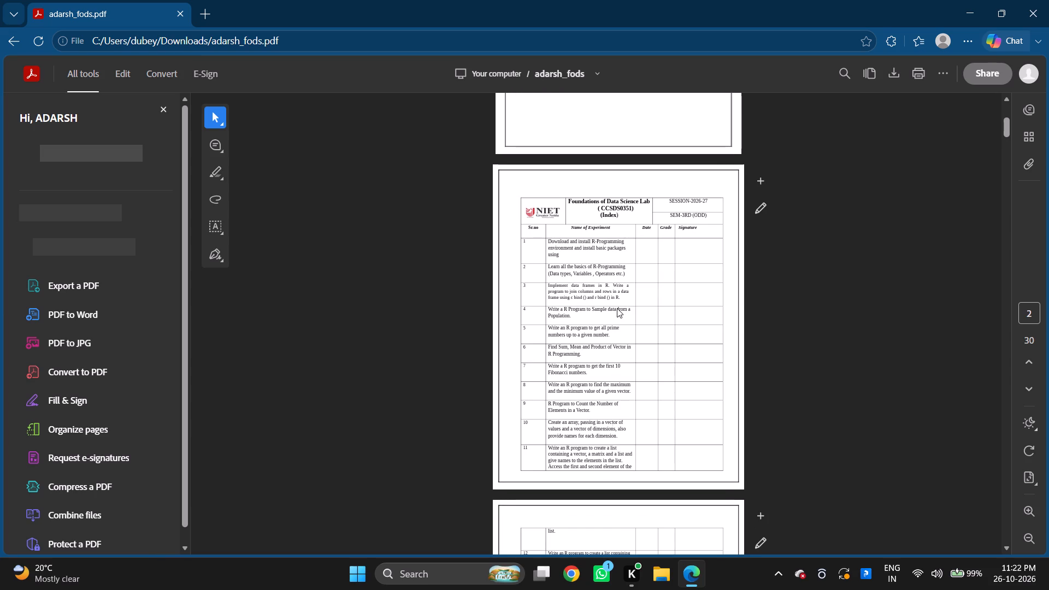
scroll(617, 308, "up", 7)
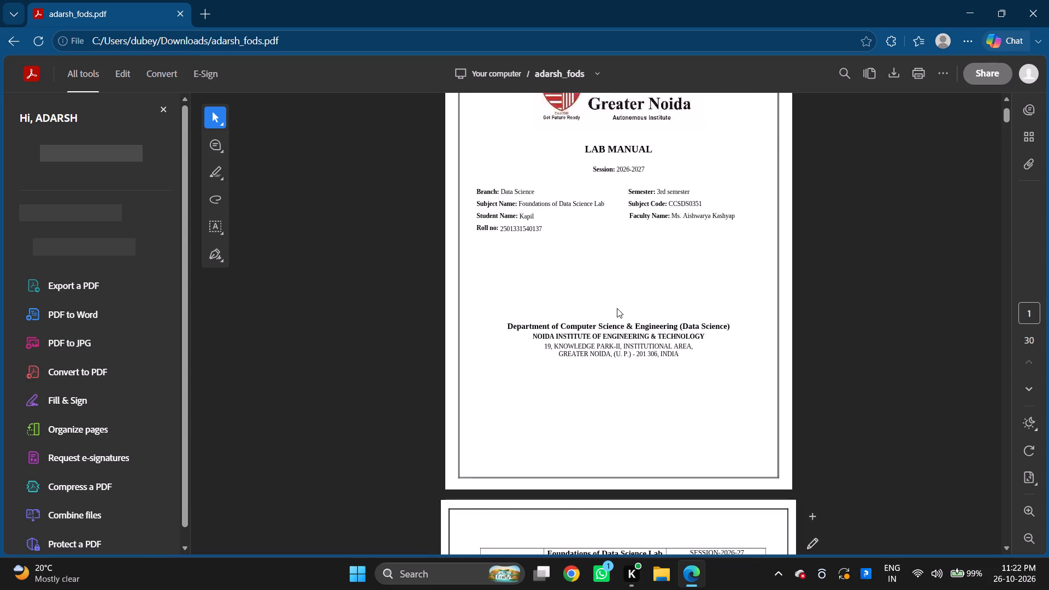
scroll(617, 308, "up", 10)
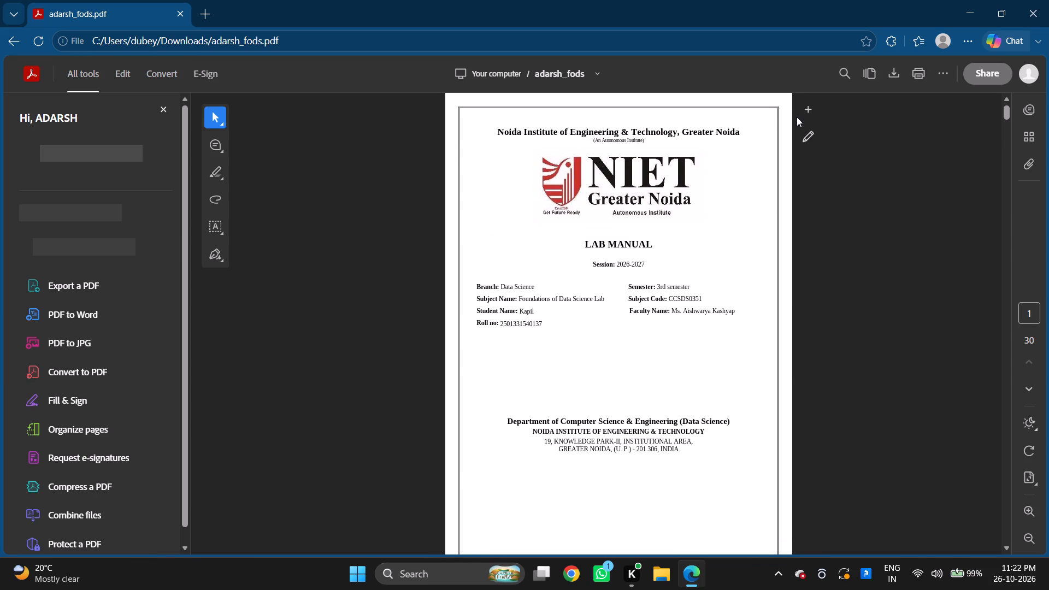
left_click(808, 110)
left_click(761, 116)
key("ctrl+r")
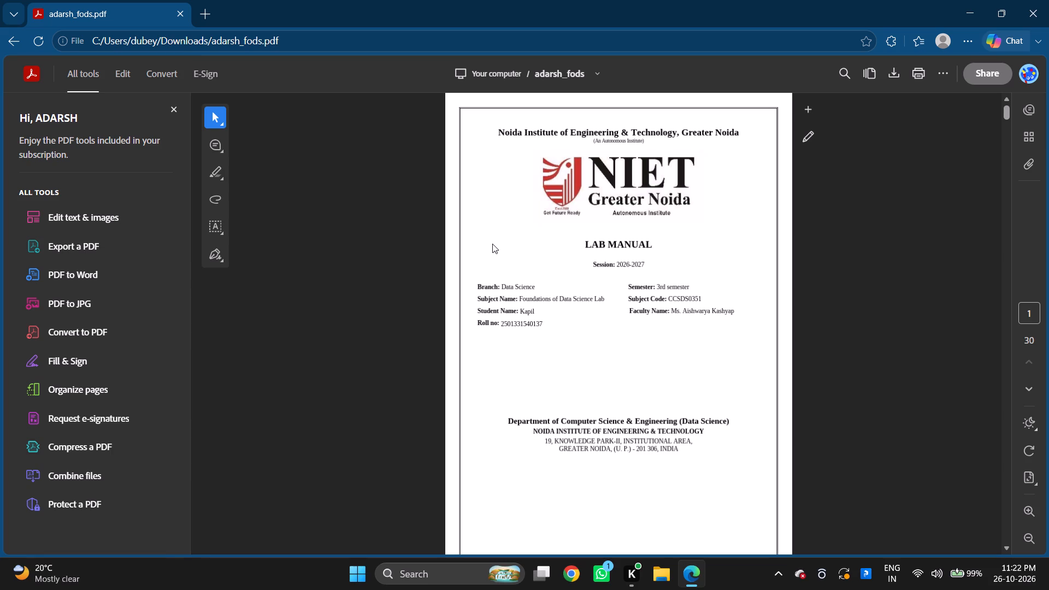
Insert the WhatsApp cover image timed 11.17.43 from Downloads as a page before the Lab Manual title page.
left_click(809, 110)
left_click(732, 111)
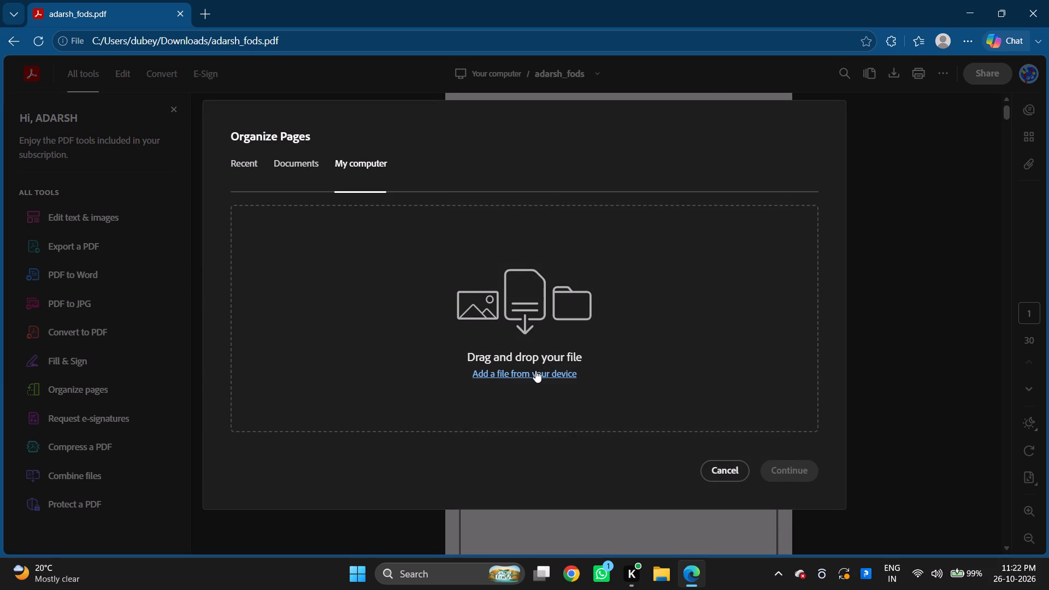
left_click(535, 370)
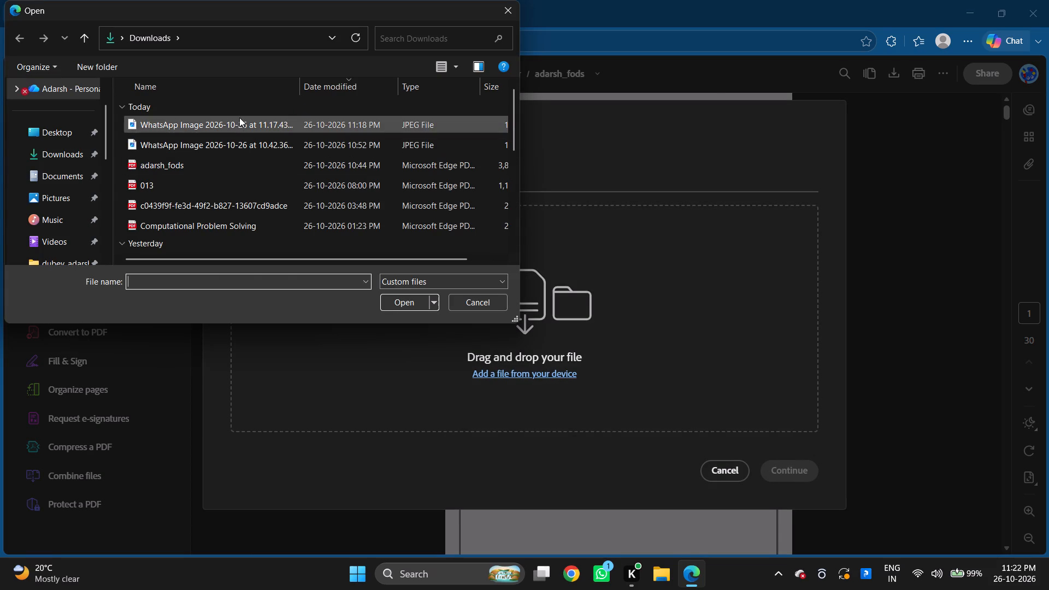
left_click(239, 117)
left_click(408, 299)
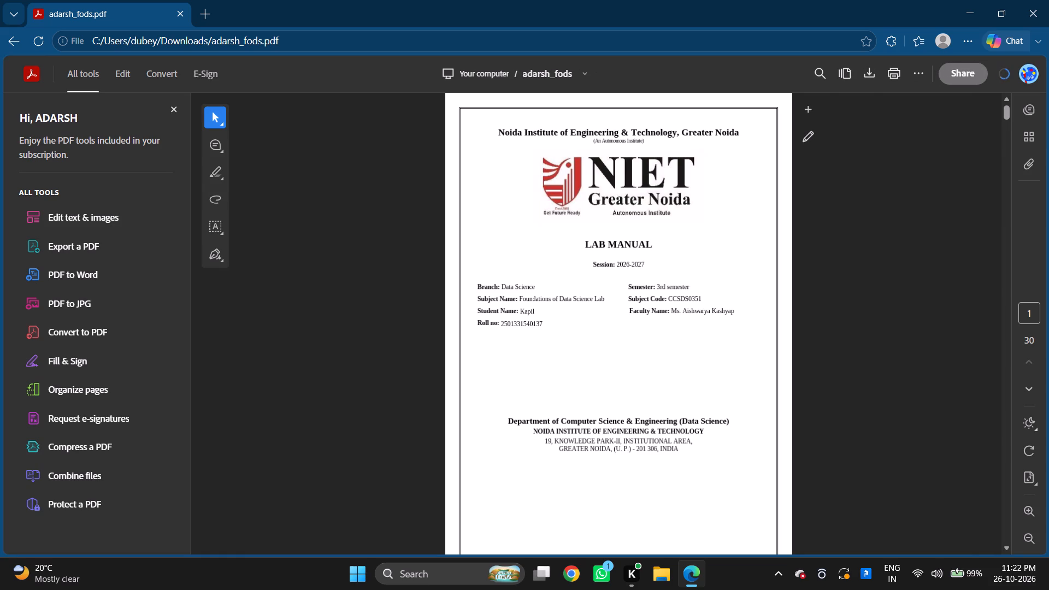
Examine the inserted cover page and its size relative to the Lab Manual title page.
scroll(676, 314, "up", 5)
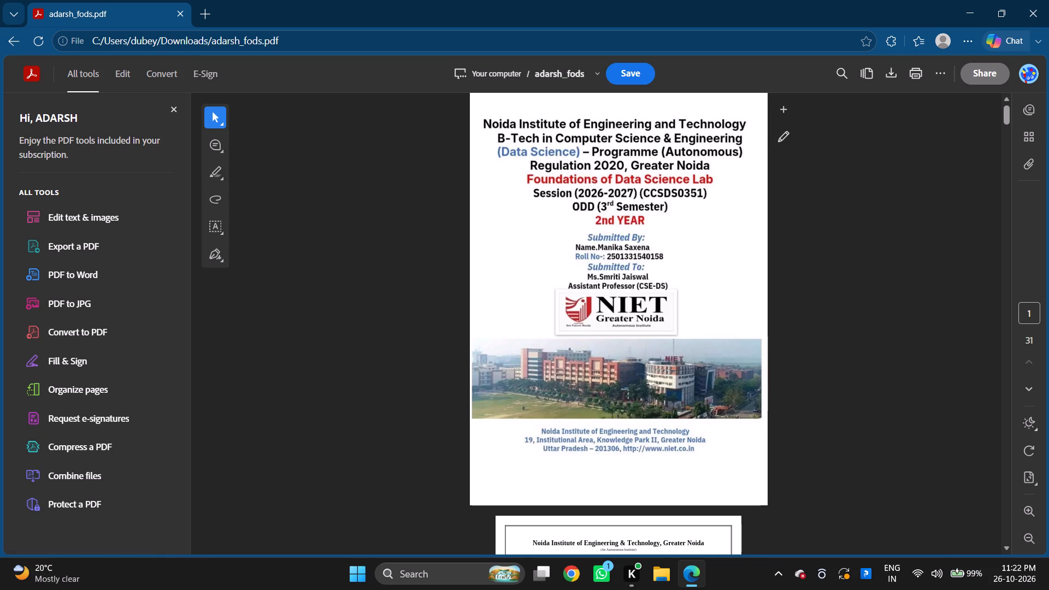
scroll(676, 314, "up", 1)
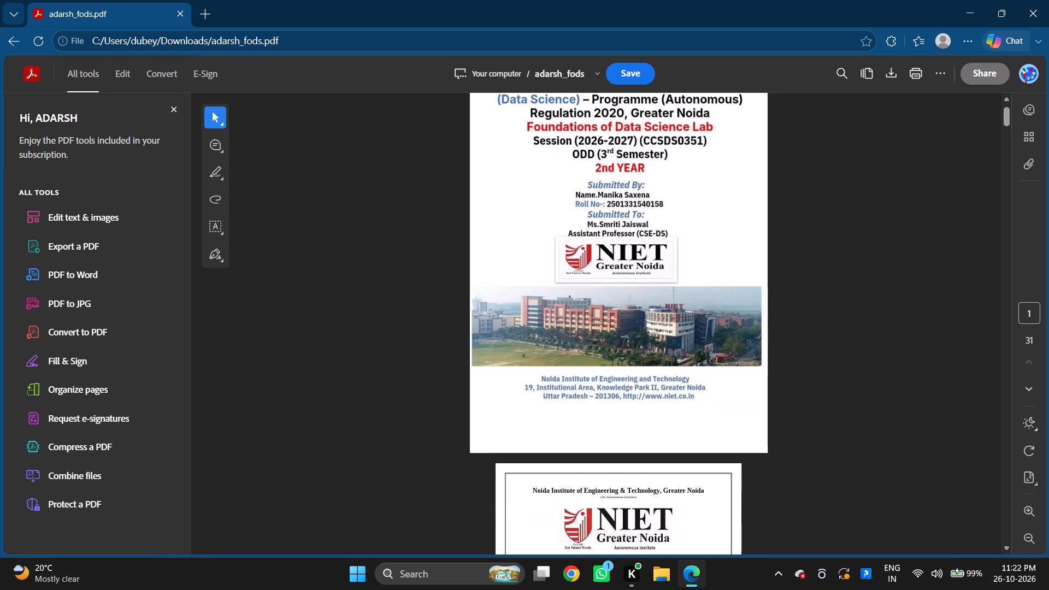
scroll(676, 314, "up", 2)
scroll(676, 314, "down", 2)
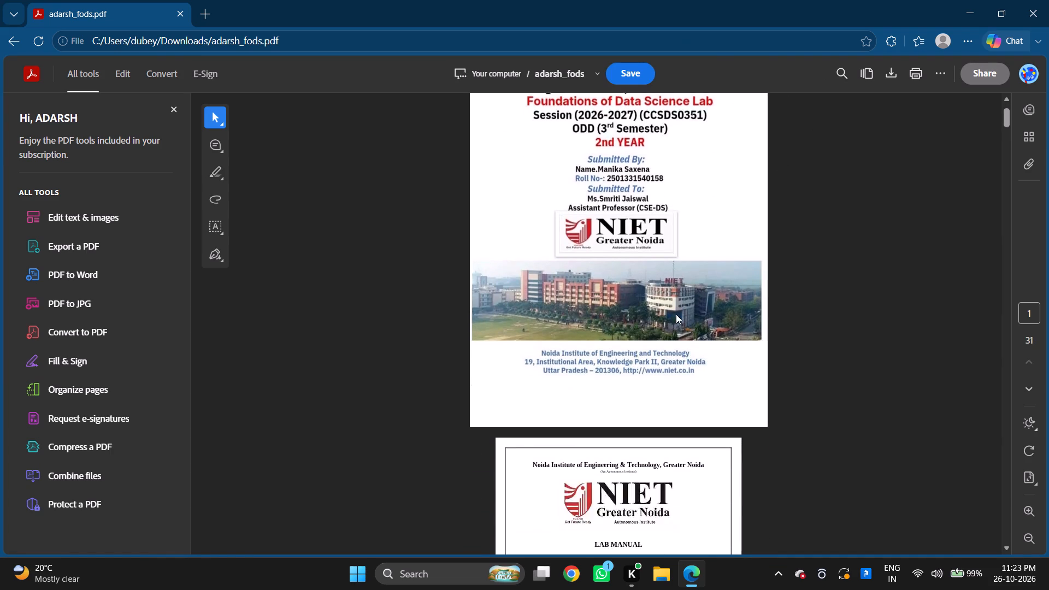
scroll(676, 314, "down", 2)
scroll(676, 314, "up", 5)
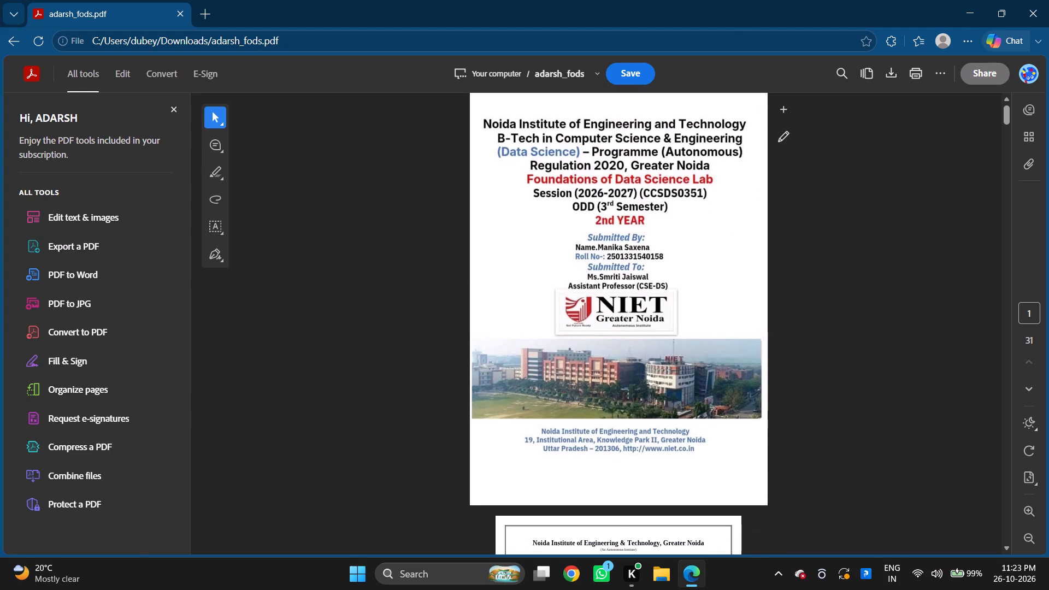
left_click(647, 245)
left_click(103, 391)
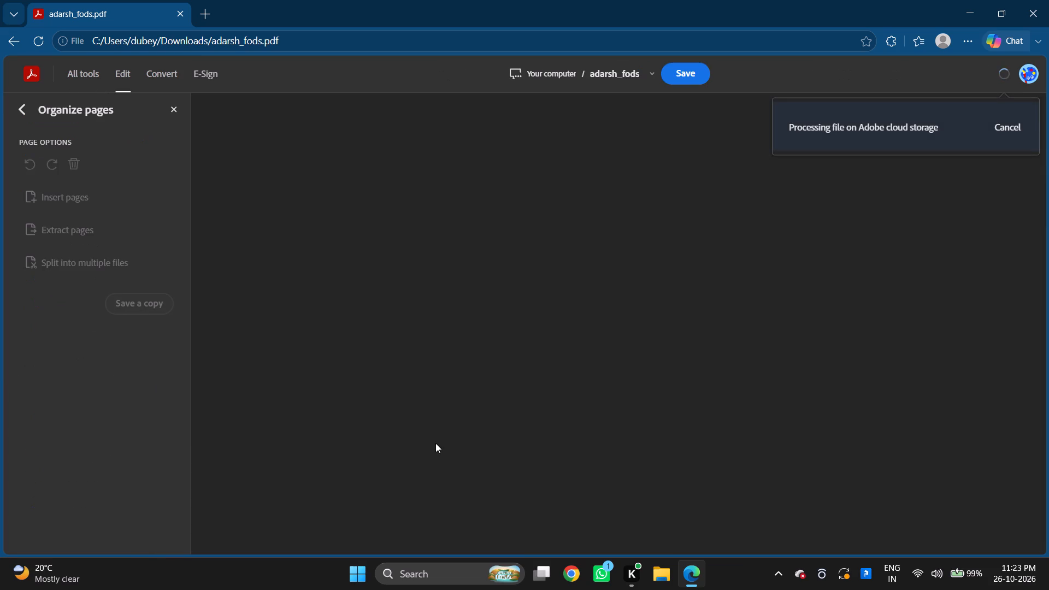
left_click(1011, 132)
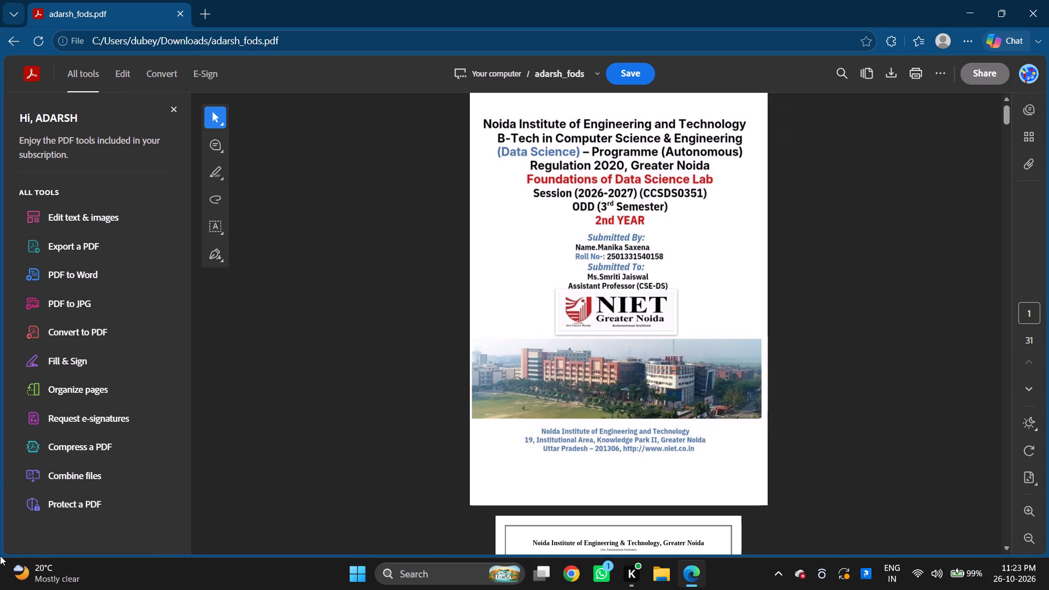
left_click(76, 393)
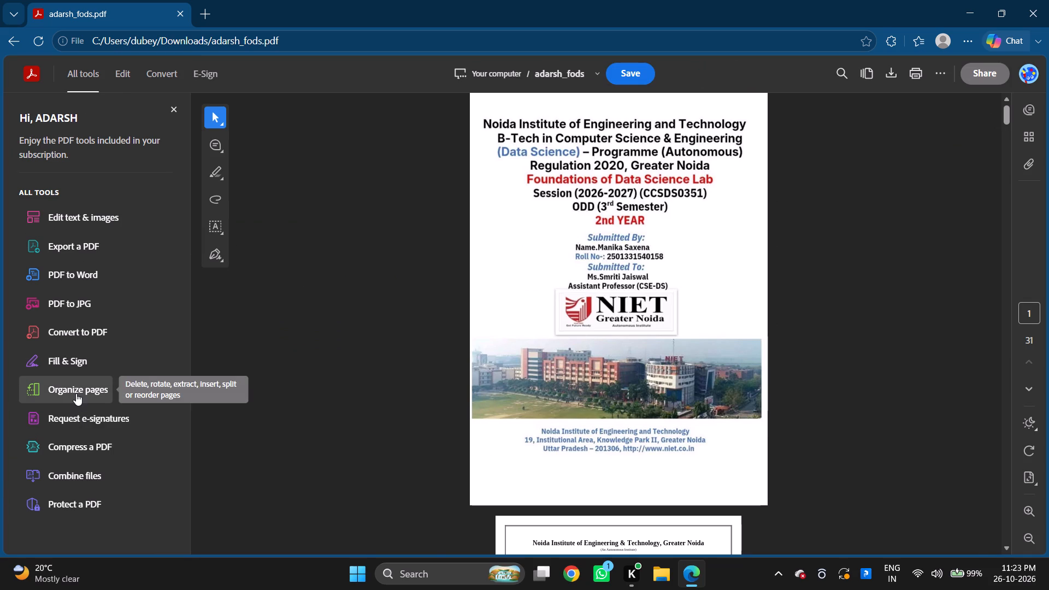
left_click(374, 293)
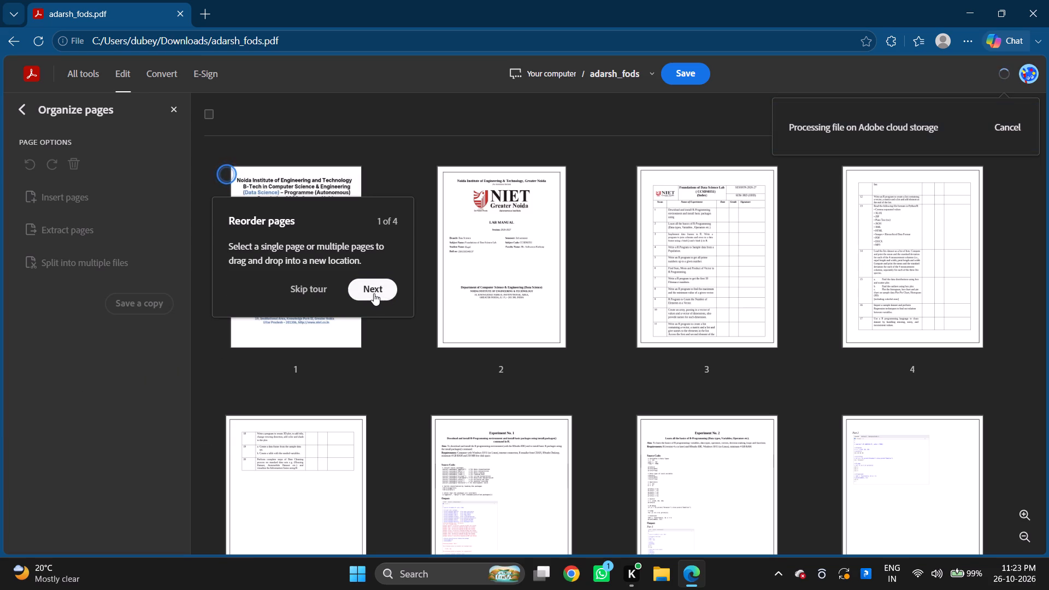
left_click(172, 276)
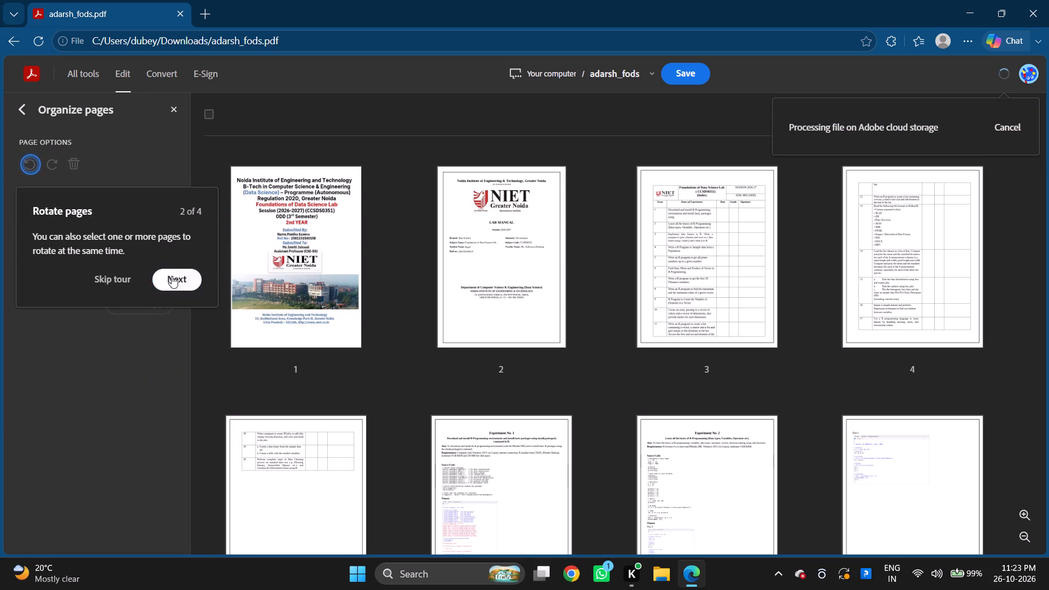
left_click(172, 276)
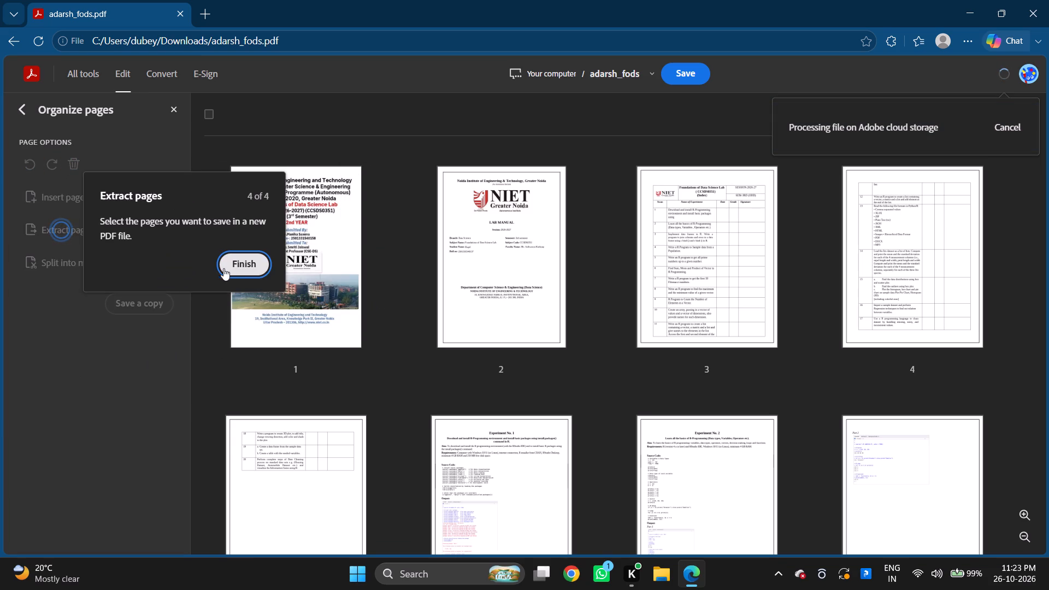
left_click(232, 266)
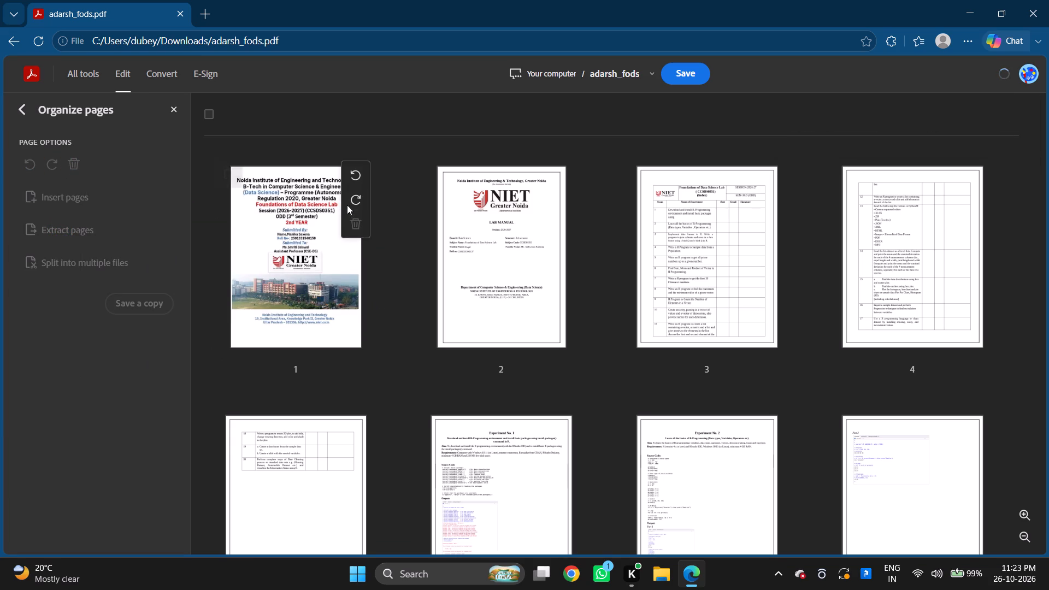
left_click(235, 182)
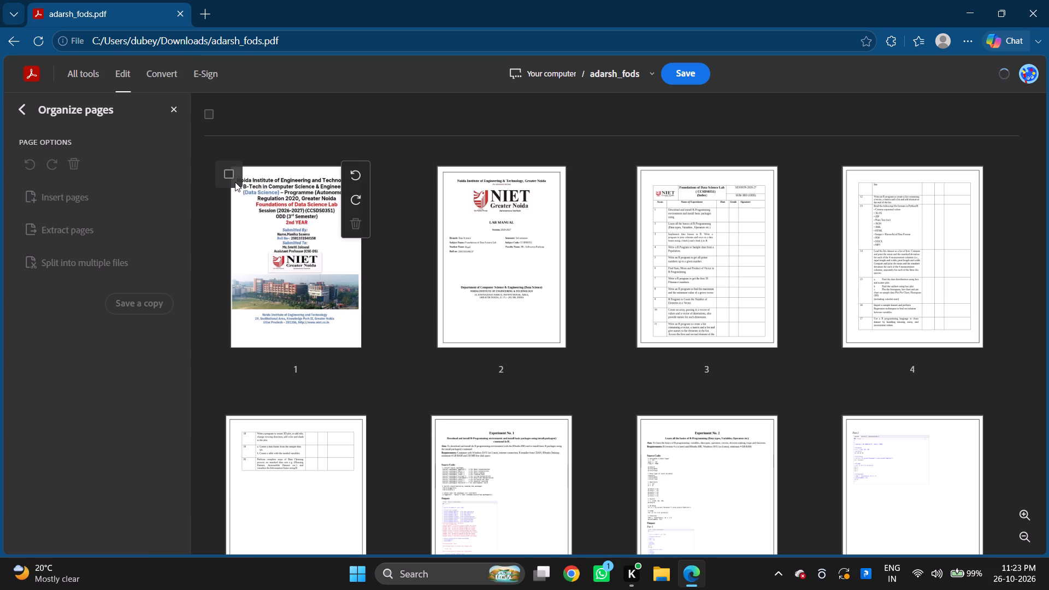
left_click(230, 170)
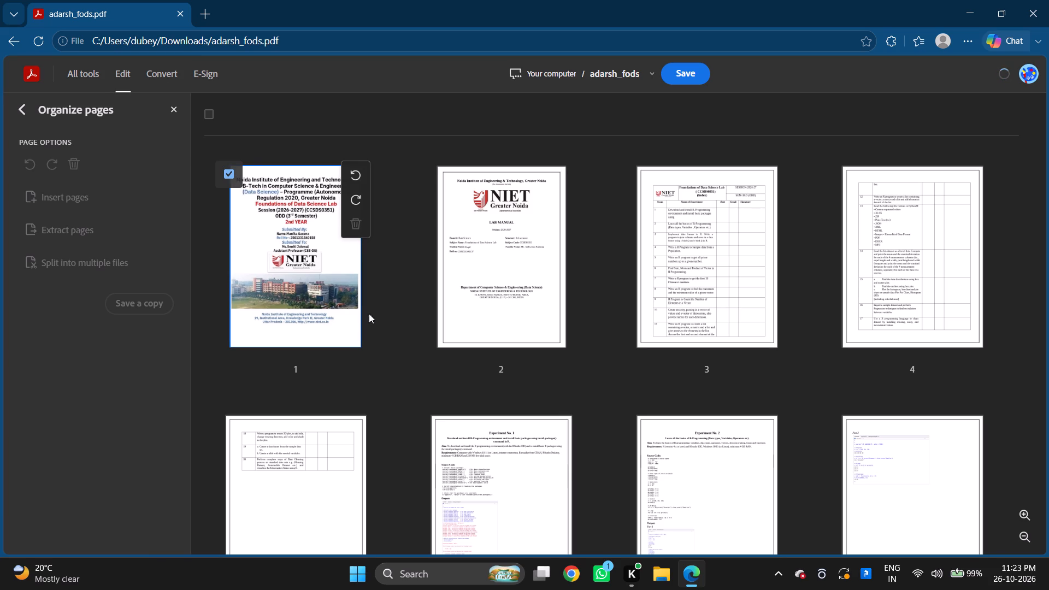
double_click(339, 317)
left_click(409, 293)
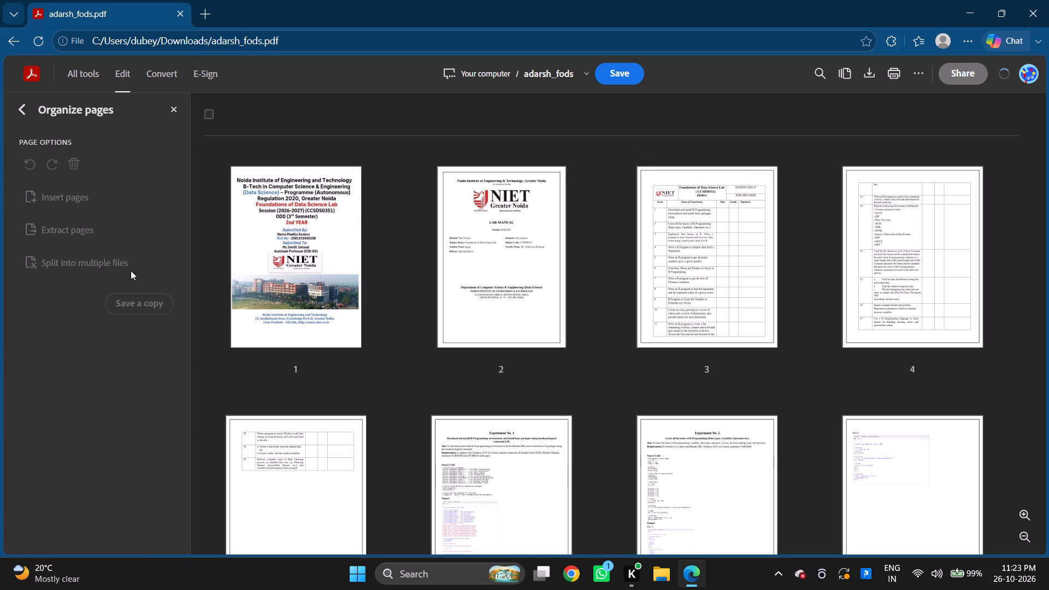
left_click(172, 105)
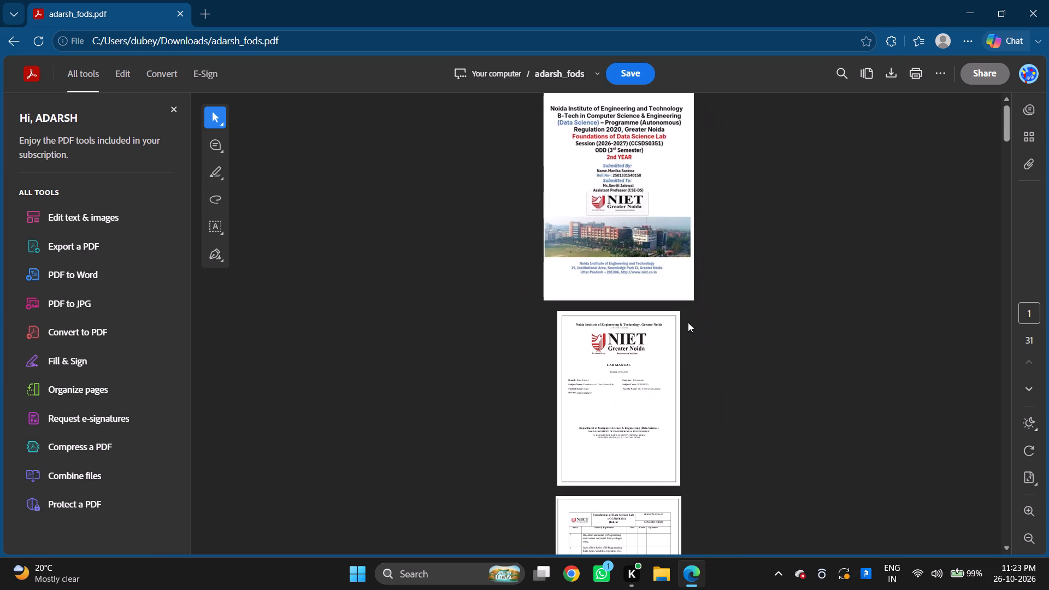
Delete the Lab Manual title page that follows the new cover.
left_click(637, 359)
right_click(637, 359)
left_click(661, 318)
left_click(699, 353)
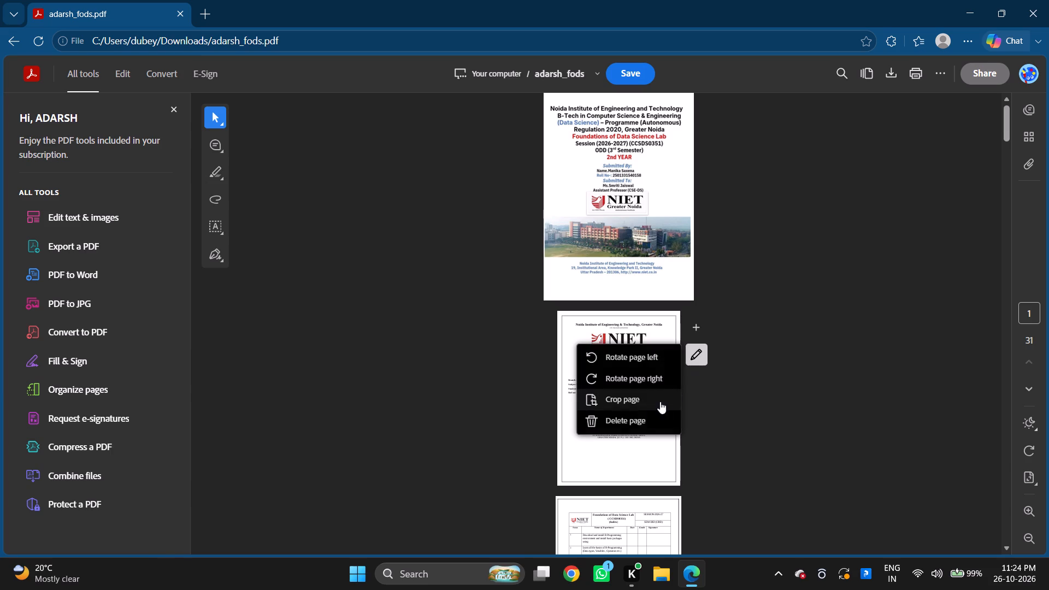
left_click(636, 422)
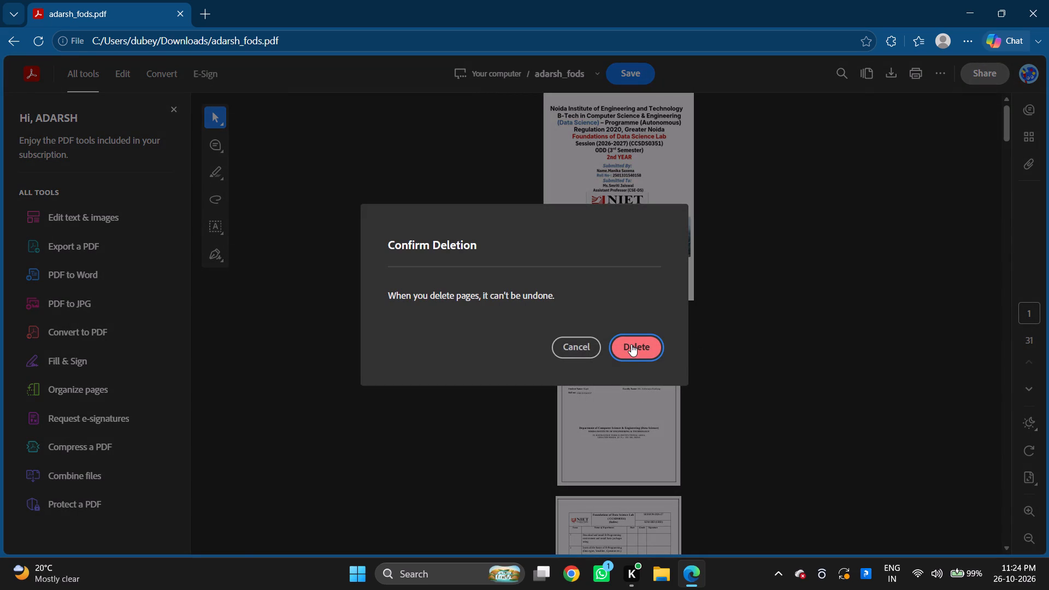
left_click(631, 344)
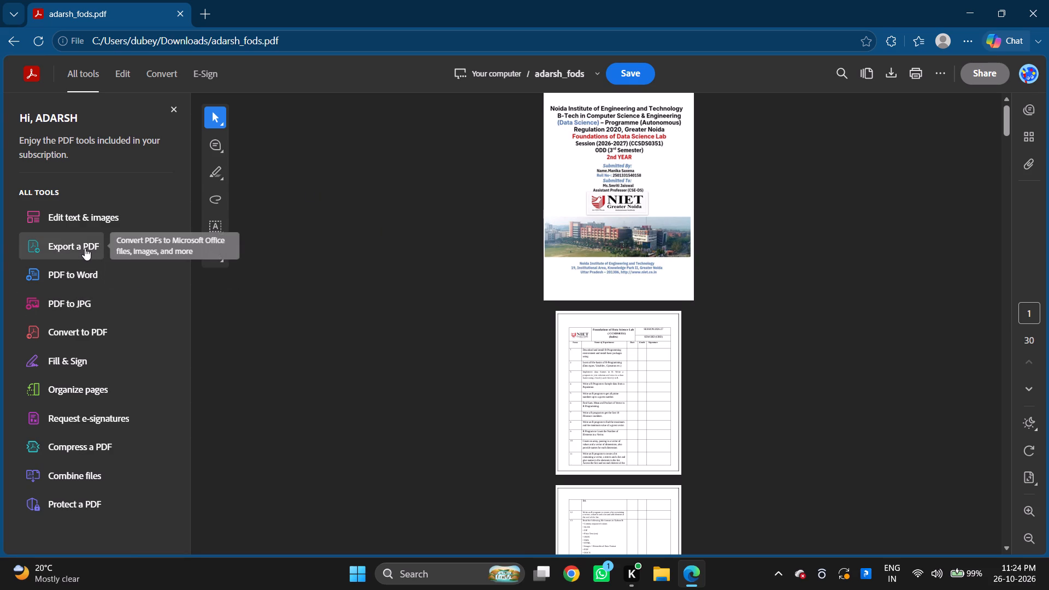
Shrink the cover image on page 1 from both lower corners until its sides line up with the index page below.
left_click(120, 75)
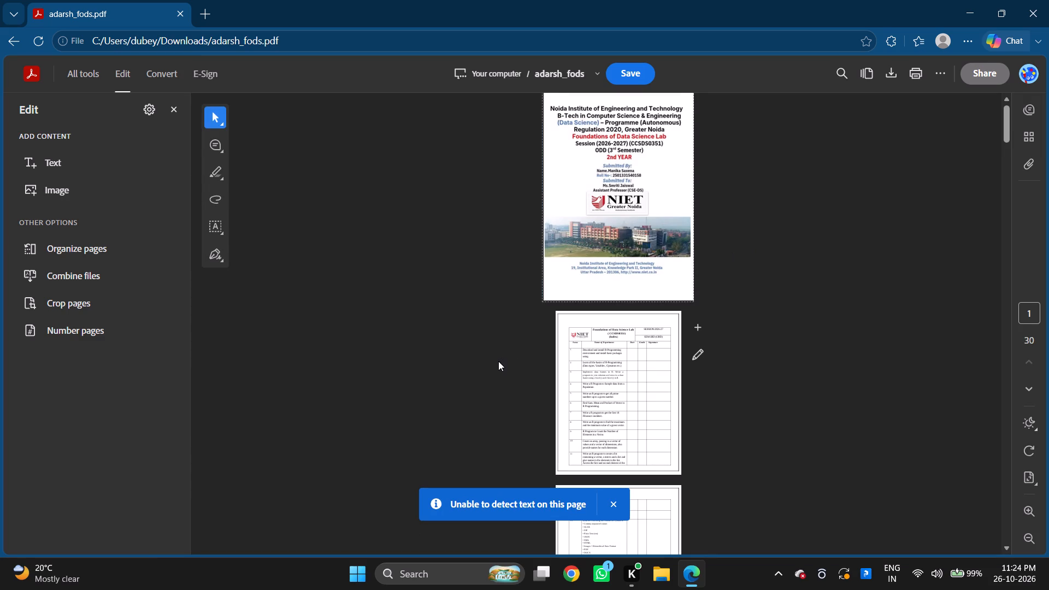
left_click(694, 302)
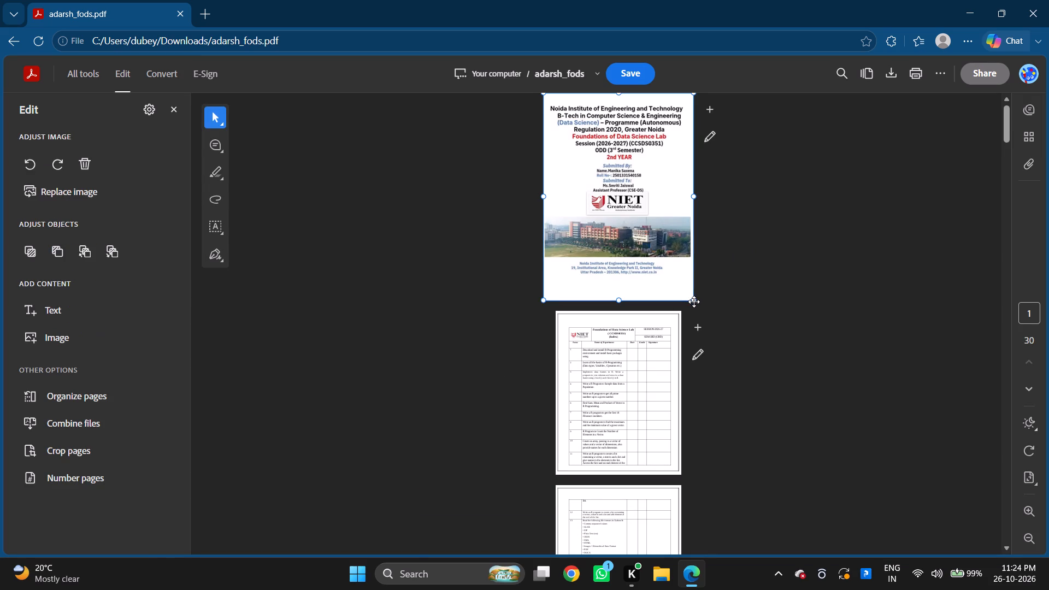
left_click_drag(694, 298, 669, 300)
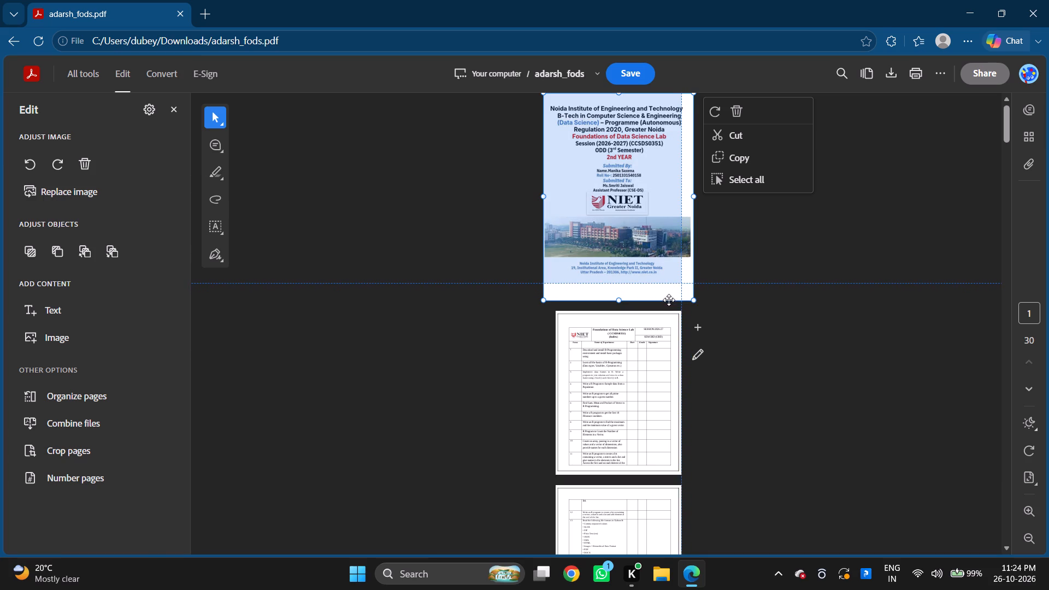
left_click_drag(669, 300, 669, 299)
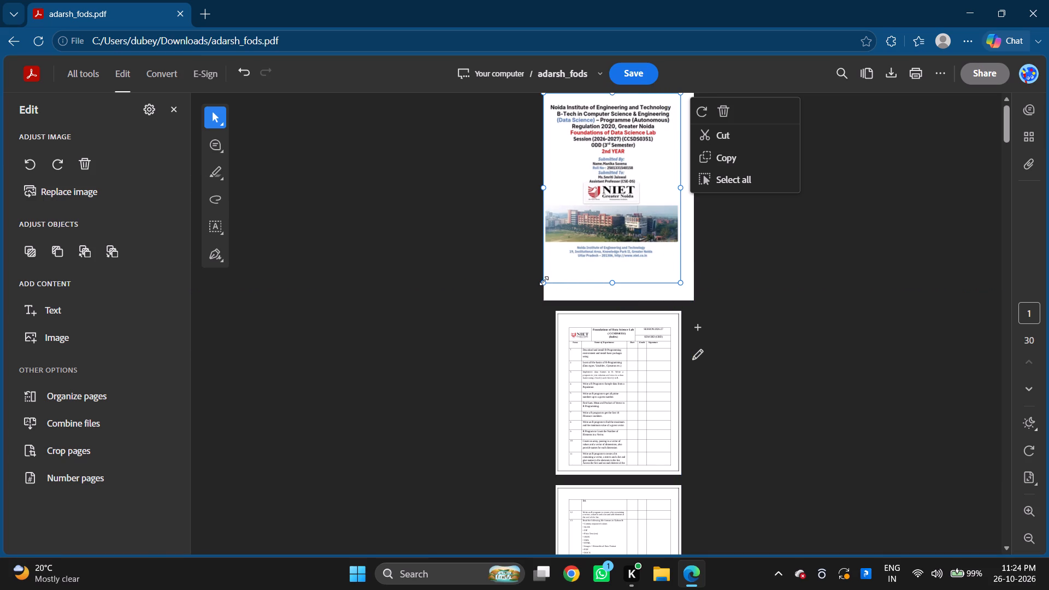
left_click_drag(544, 281, 574, 300)
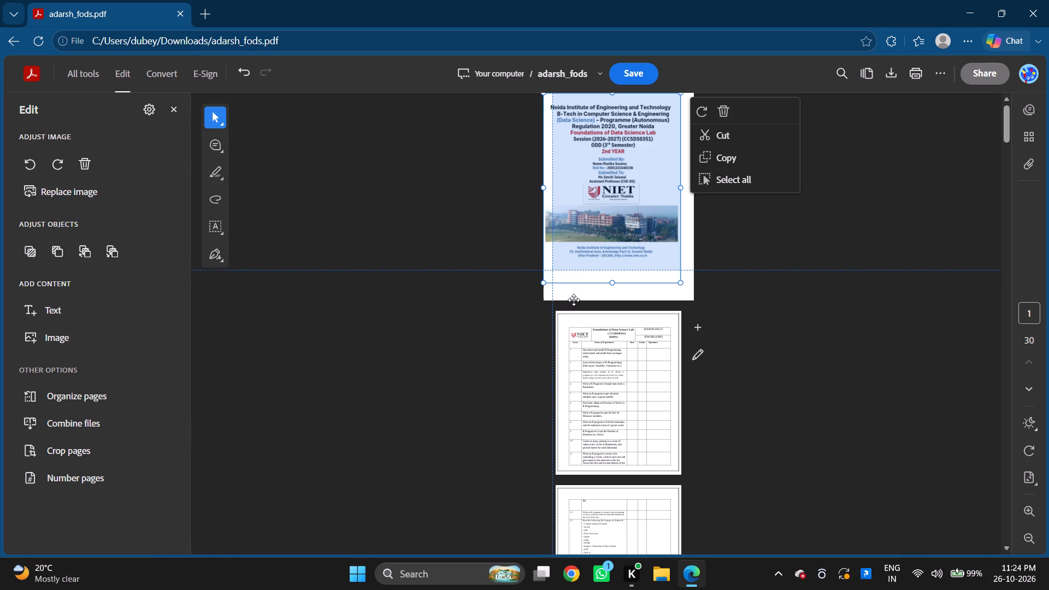
left_click_drag(574, 300, 578, 301)
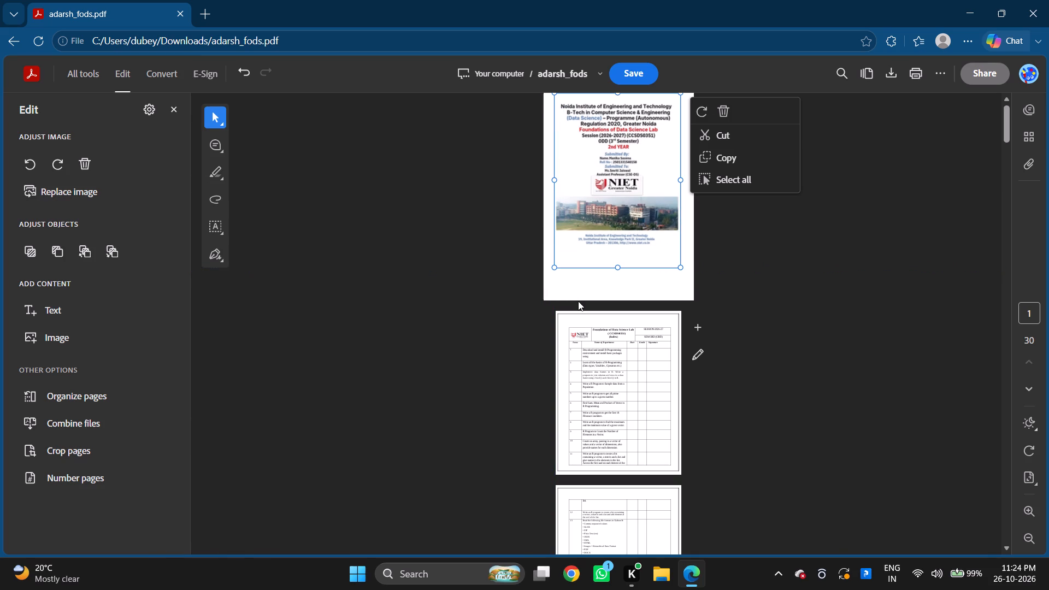
left_click(740, 228)
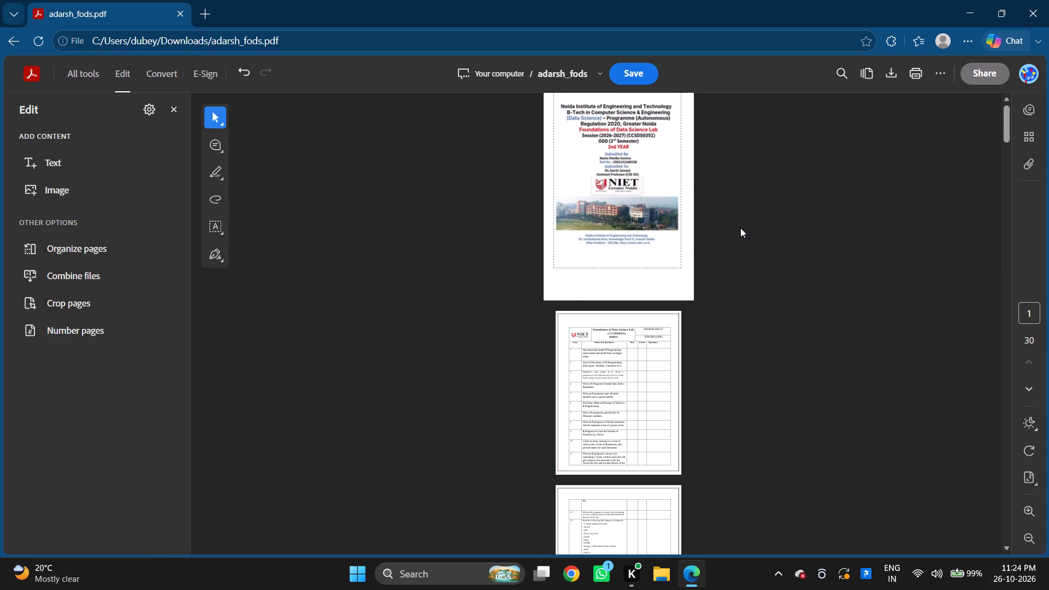
Crop page 1 by 56.98 points on the left and 49.07 points on the right to match the index page's width.
scroll(740, 228, "up", 6)
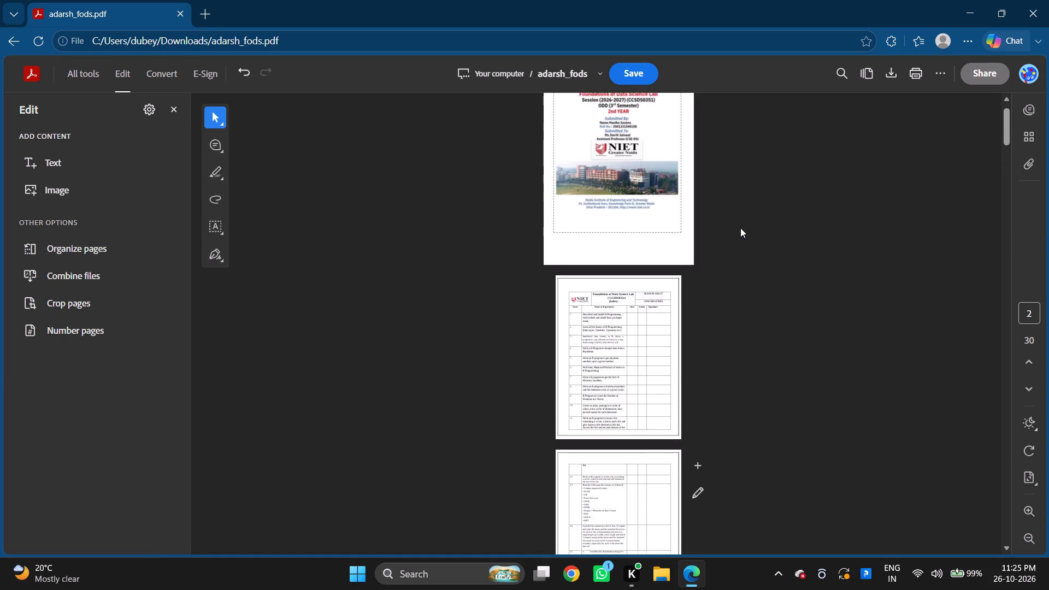
scroll(740, 228, "up", 6)
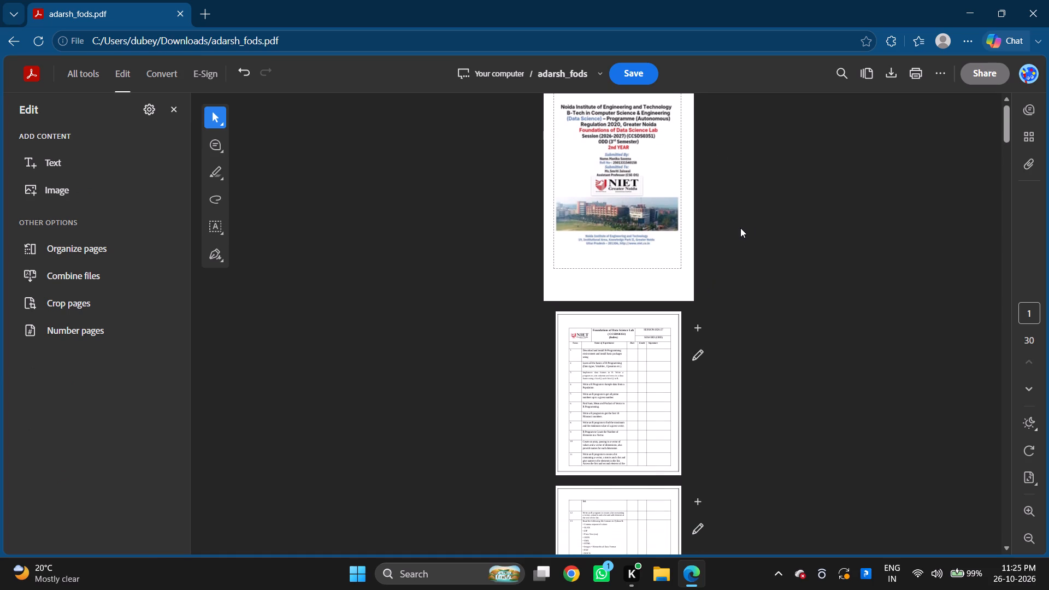
left_click(104, 293)
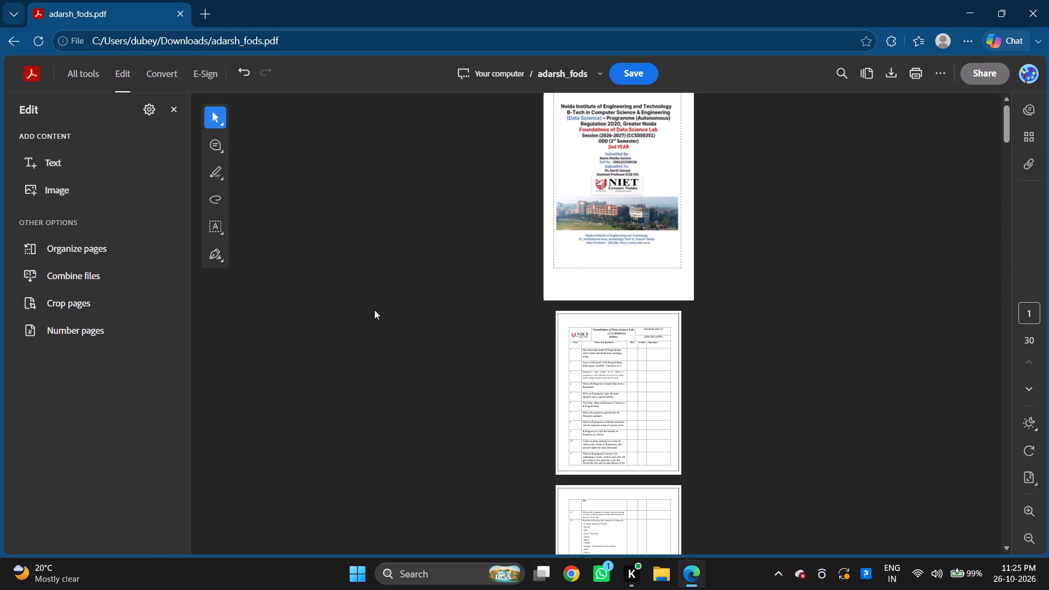
left_click(52, 308)
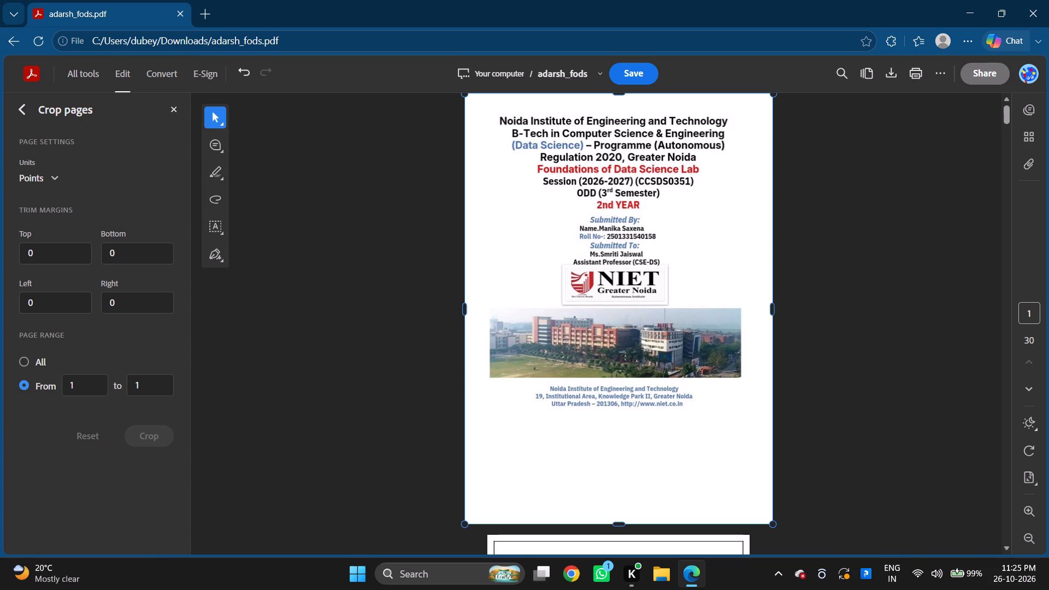
left_click_drag(462, 306, 484, 309)
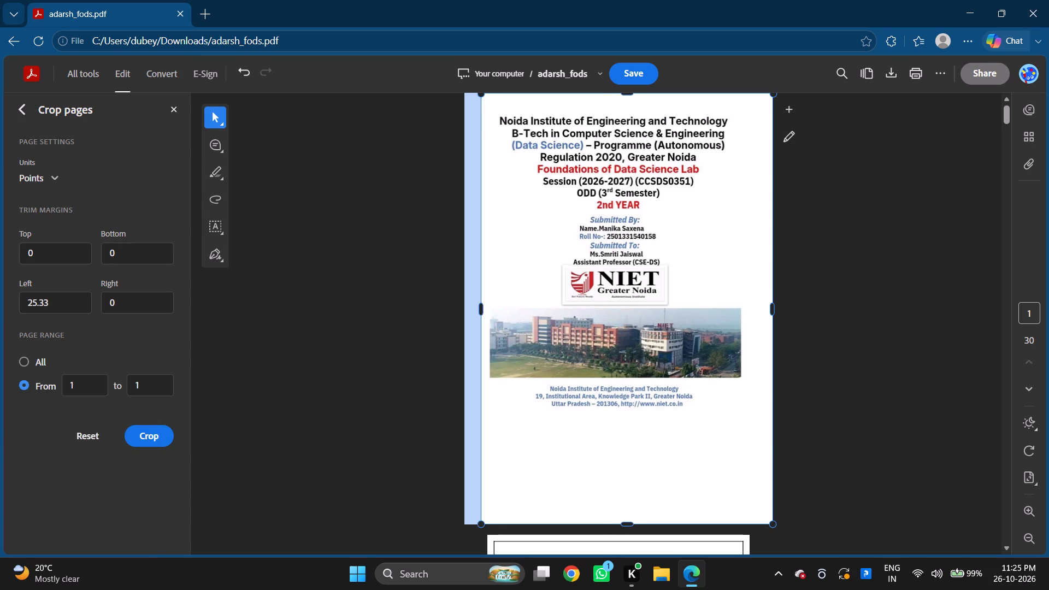
left_click_drag(484, 309, 489, 310)
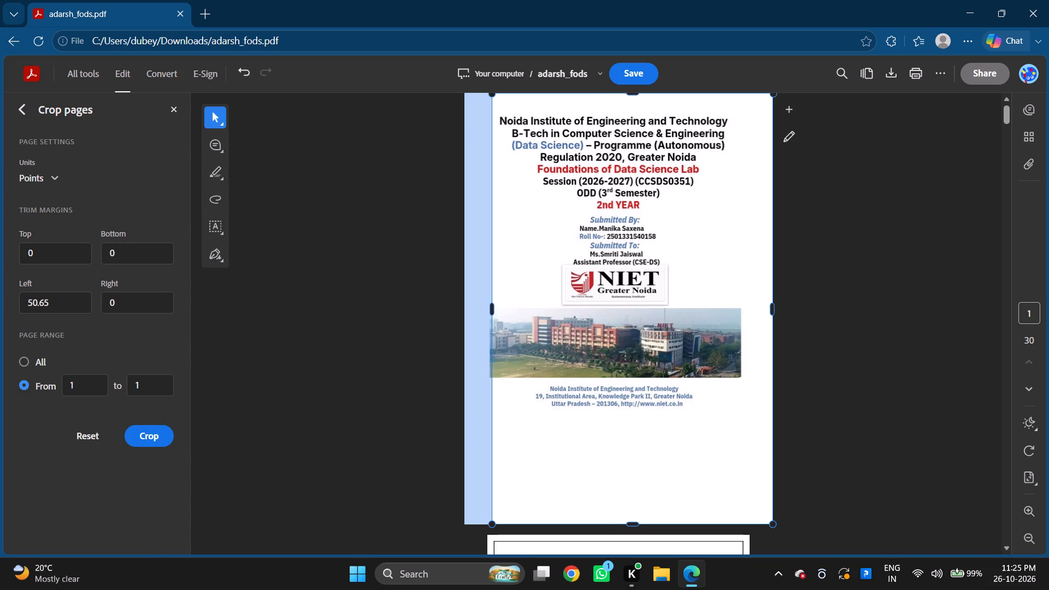
left_click_drag(489, 310, 480, 308)
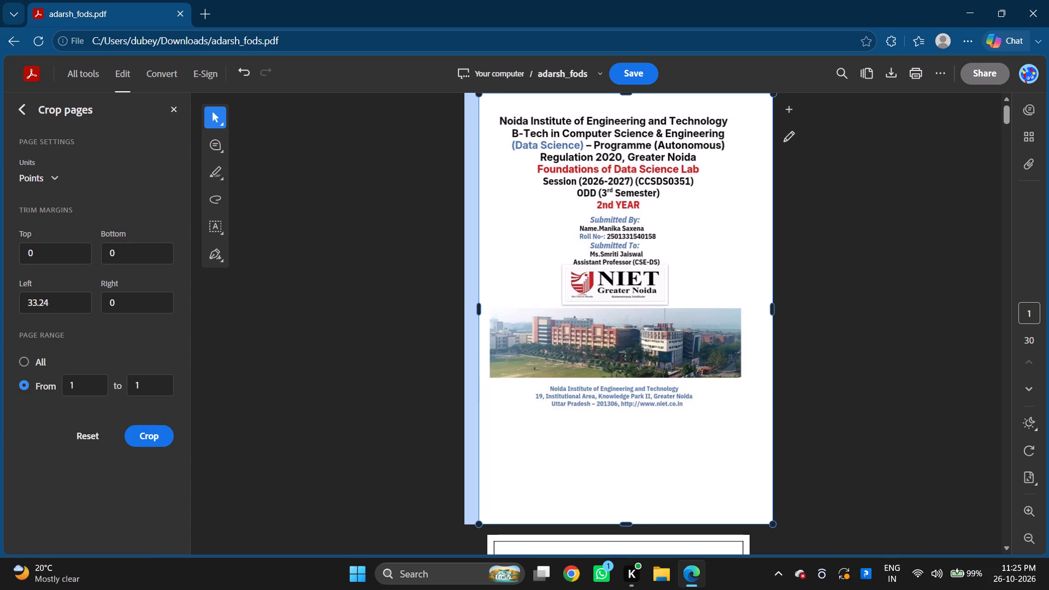
left_click_drag(480, 308, 488, 306)
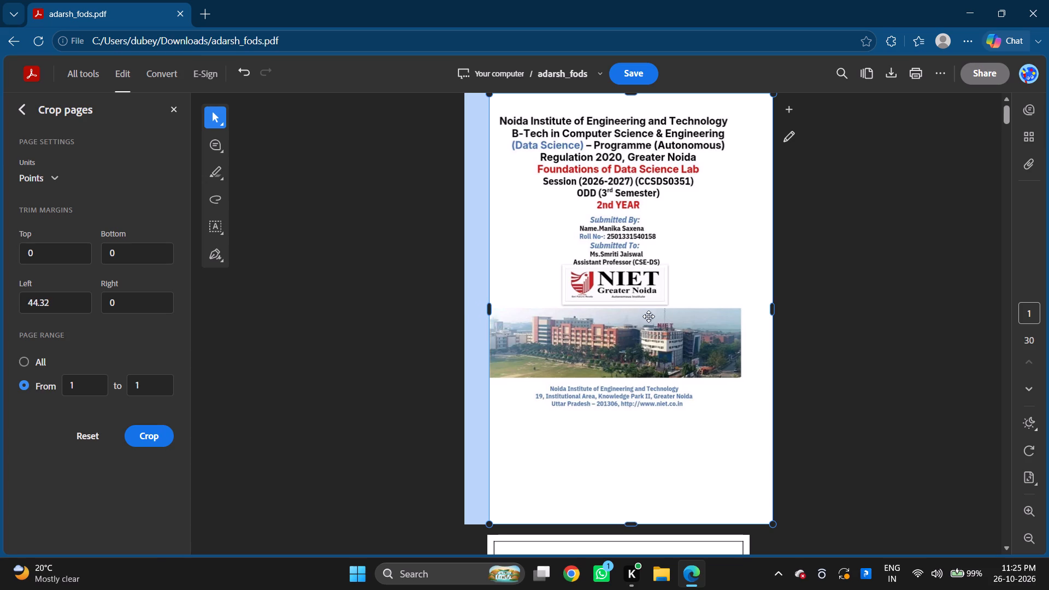
left_click_drag(771, 308, 769, 308)
left_click_drag(769, 308, 746, 308)
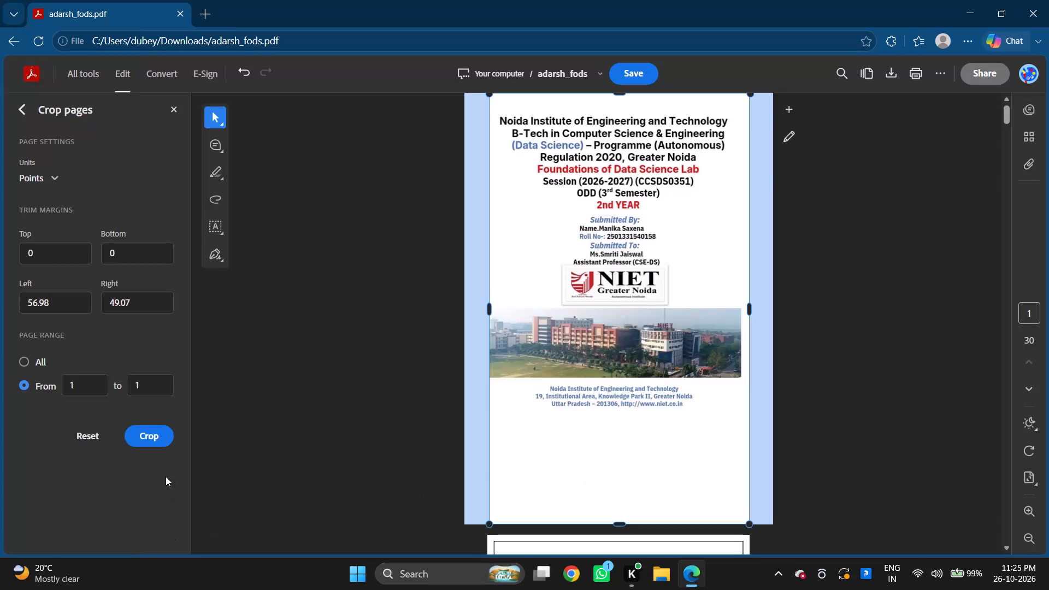
left_click(151, 439)
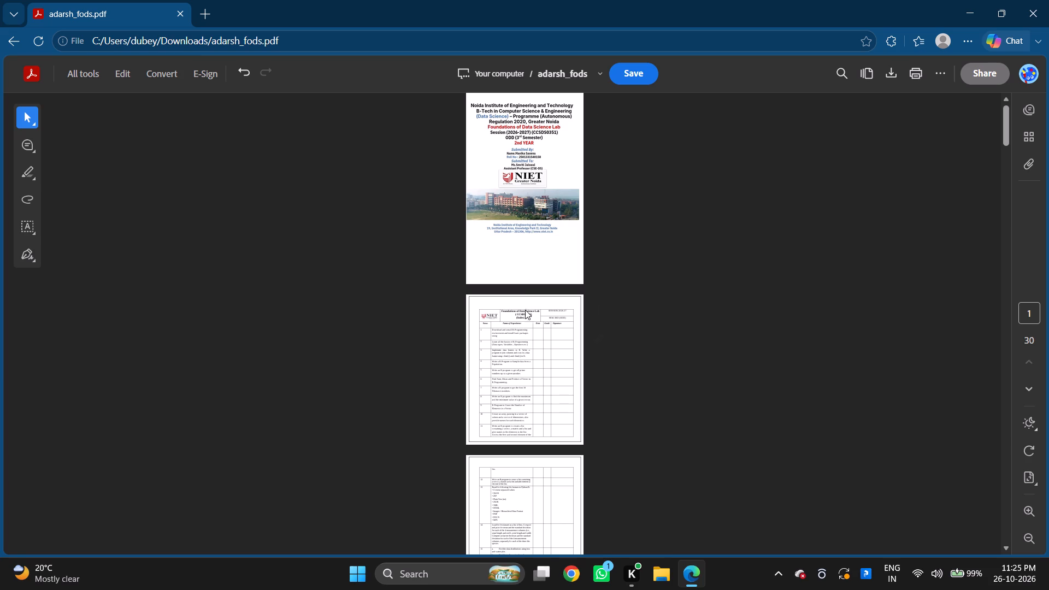
Crop 115.72 points off the bottom of page 1 to trim the blank space below the college address.
left_click(521, 332)
left_click(125, 74)
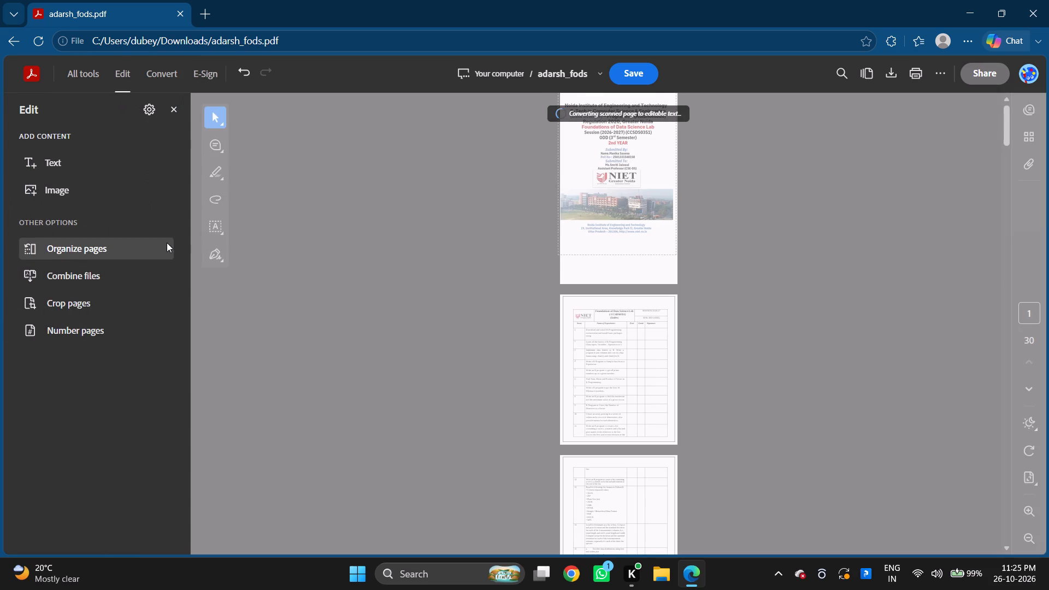
left_click(106, 303)
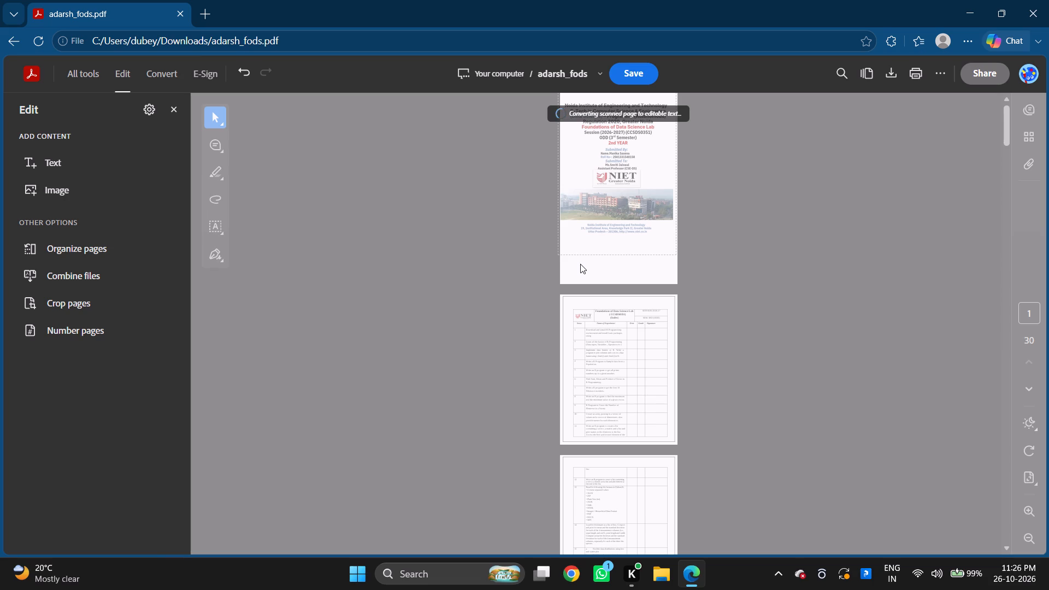
scroll(580, 264, "down", 1)
left_click(734, 206)
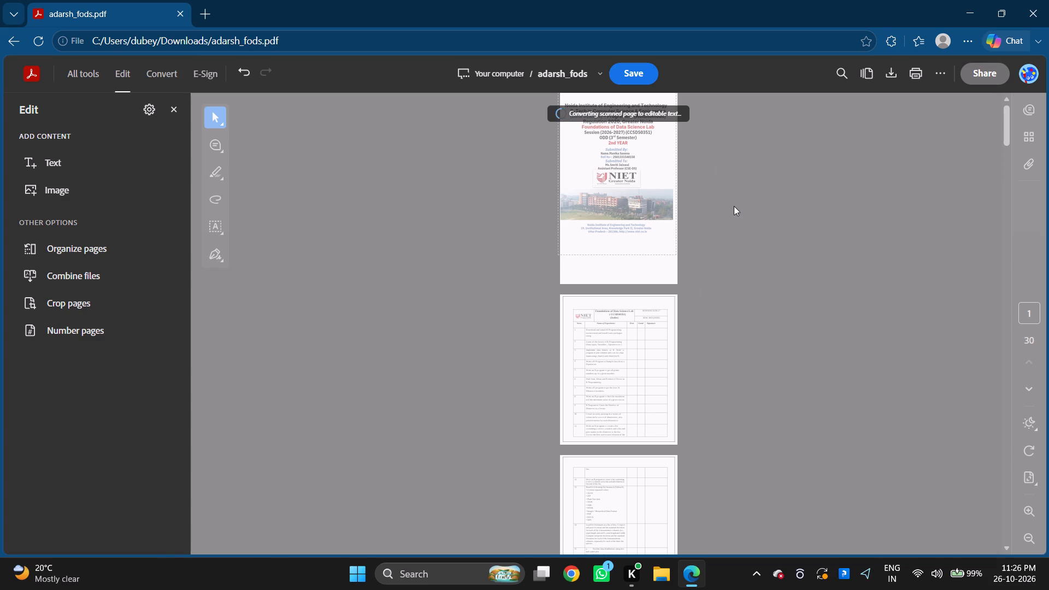
left_click(86, 306)
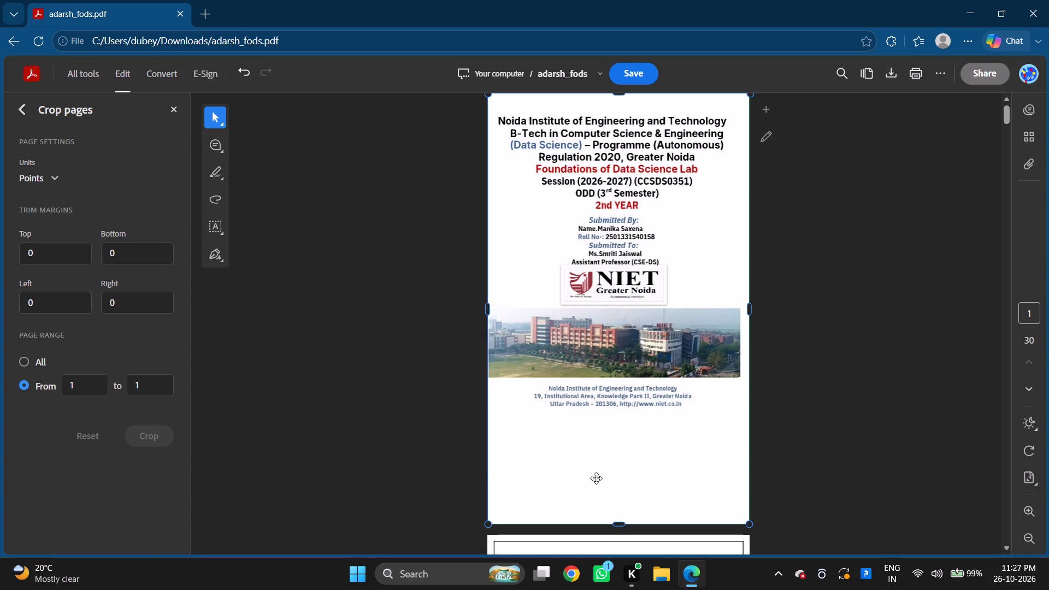
left_click_drag(619, 526, 615, 474)
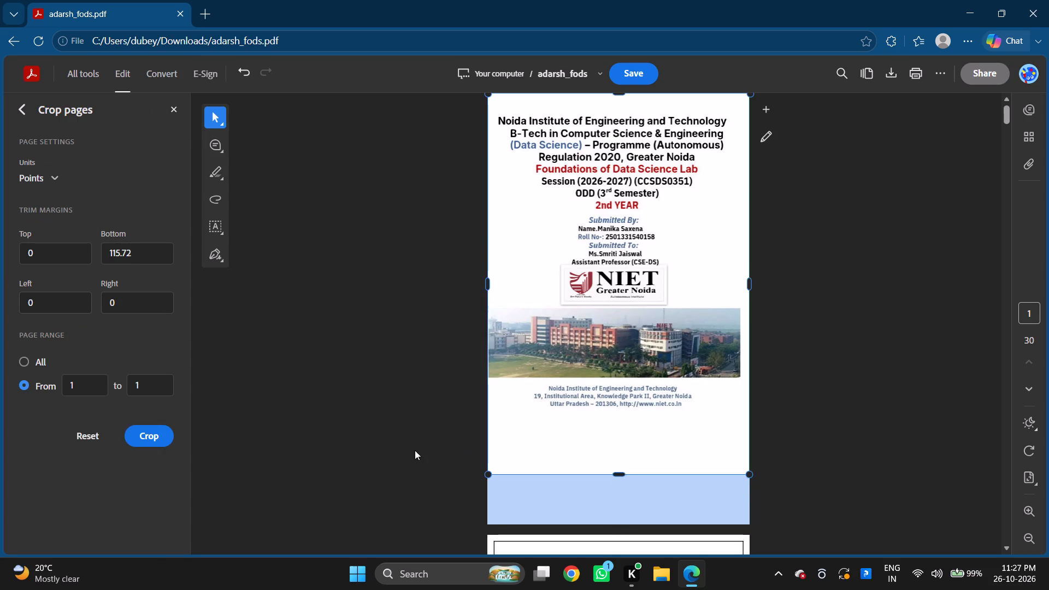
left_click(145, 429)
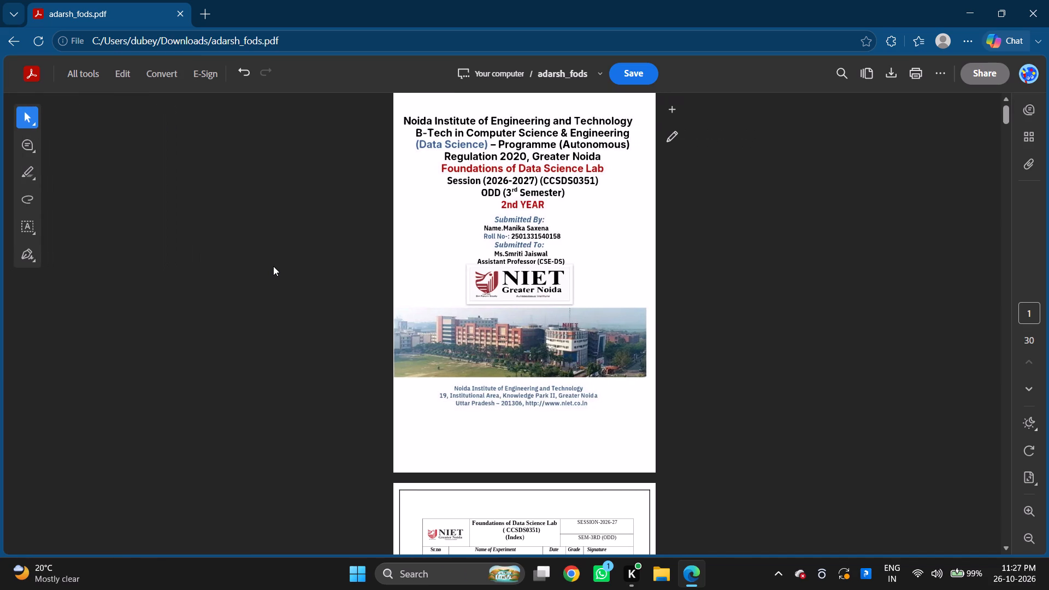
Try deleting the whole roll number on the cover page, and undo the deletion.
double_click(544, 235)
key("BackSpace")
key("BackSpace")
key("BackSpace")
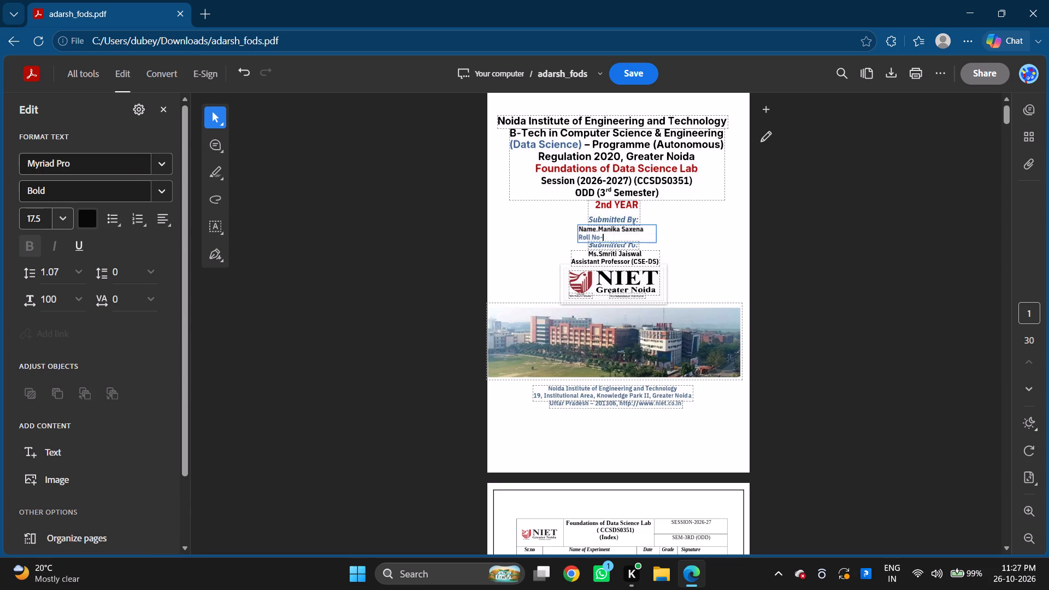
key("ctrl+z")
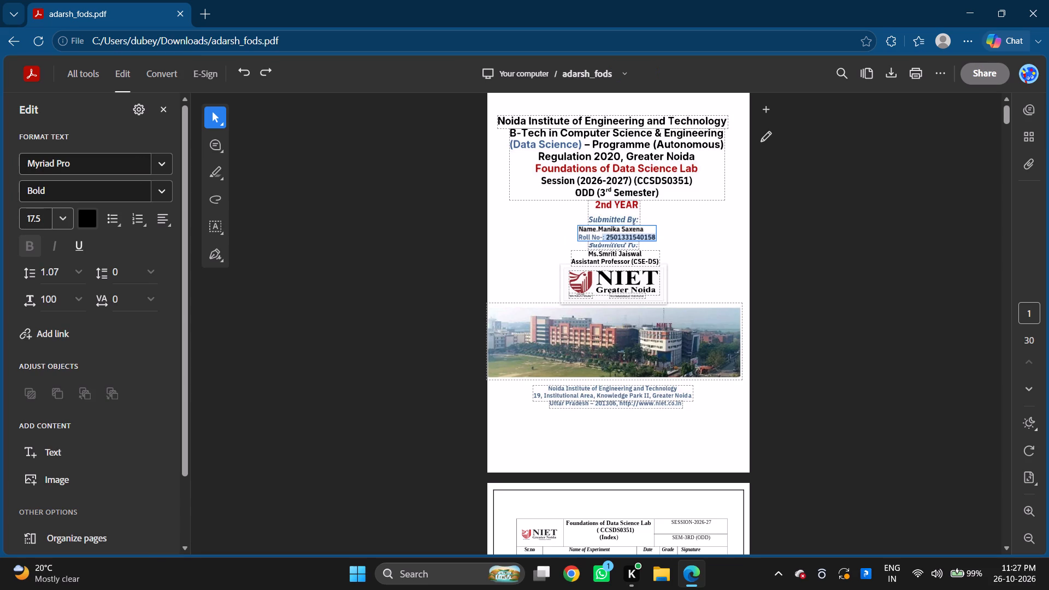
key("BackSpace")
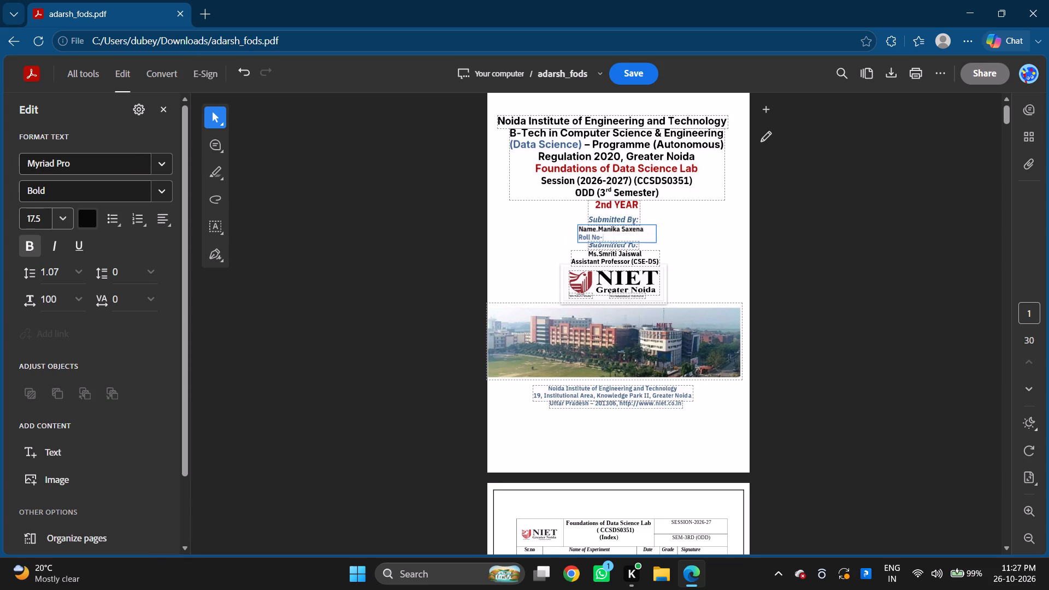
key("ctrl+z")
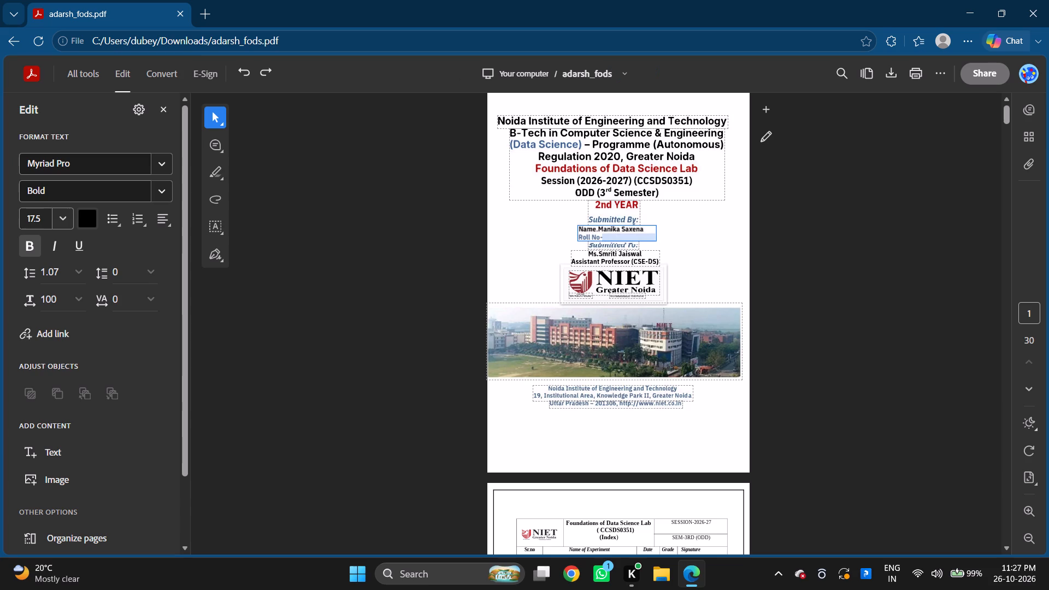
Replace the last three digits of the roll number under Submitted By with those of the student's own number.
left_click(655, 235)
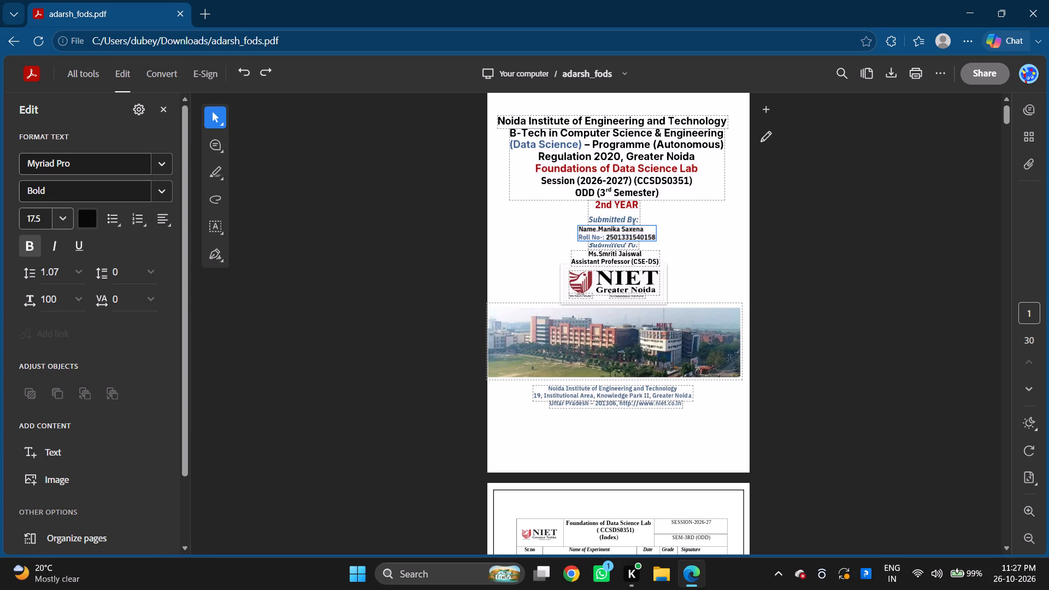
key("BackSpace")
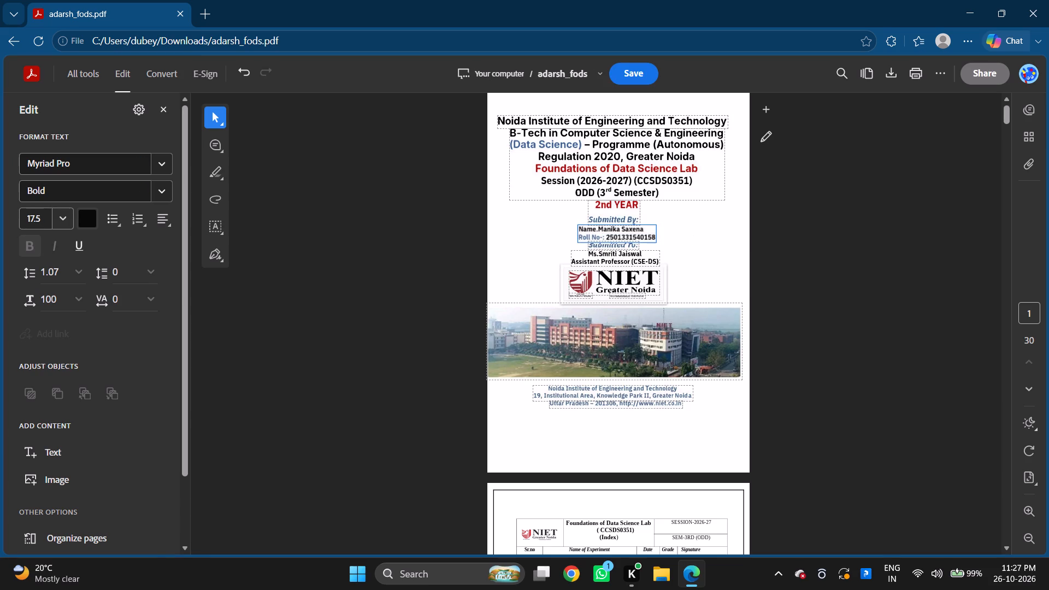
key("BackSpace")
key("BackSpace")
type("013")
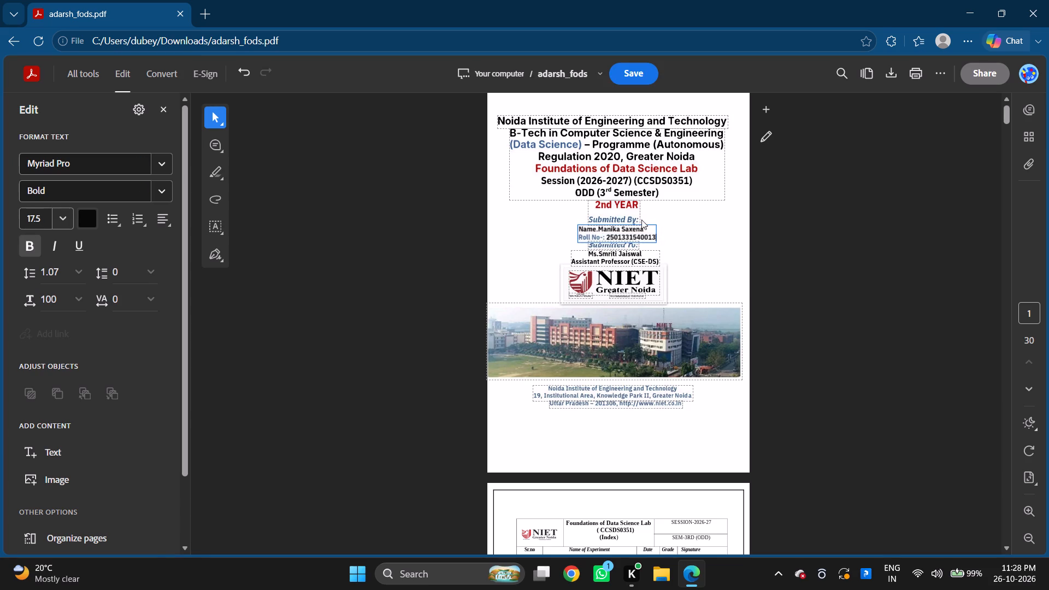
Replace the name under Submitted By on the cover page with the student's own name.
left_click(644, 228)
key("BackSpace")
key("BackSpace")
key("BackSpace")
key("BackSpace")
key("BackSpace")
key("BackSpace")
key("BackSpace")
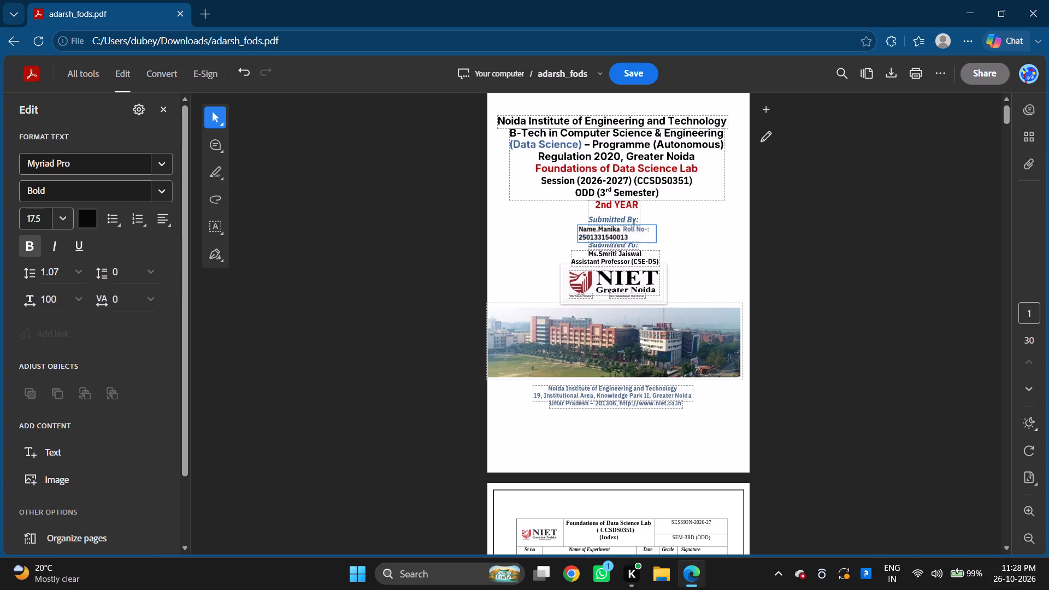
key("BackSpace")
key("BackSpace")
key("BackSpace")
key("BackSpace")
key("BackSpace")
key("BackSpace")
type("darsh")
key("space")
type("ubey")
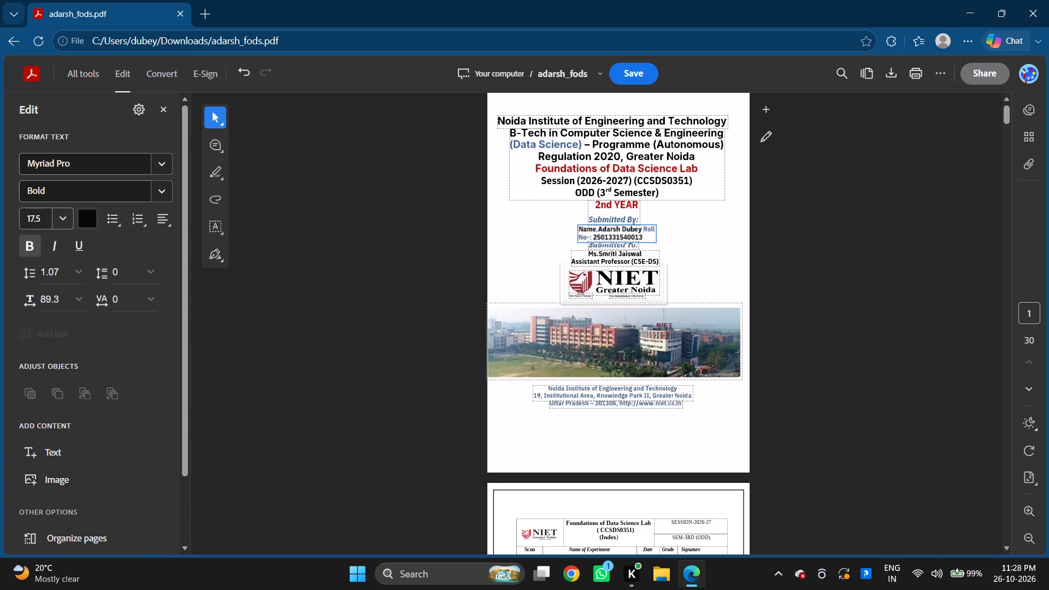
Put the Roll No label and number back on their own line beneath the student's name.
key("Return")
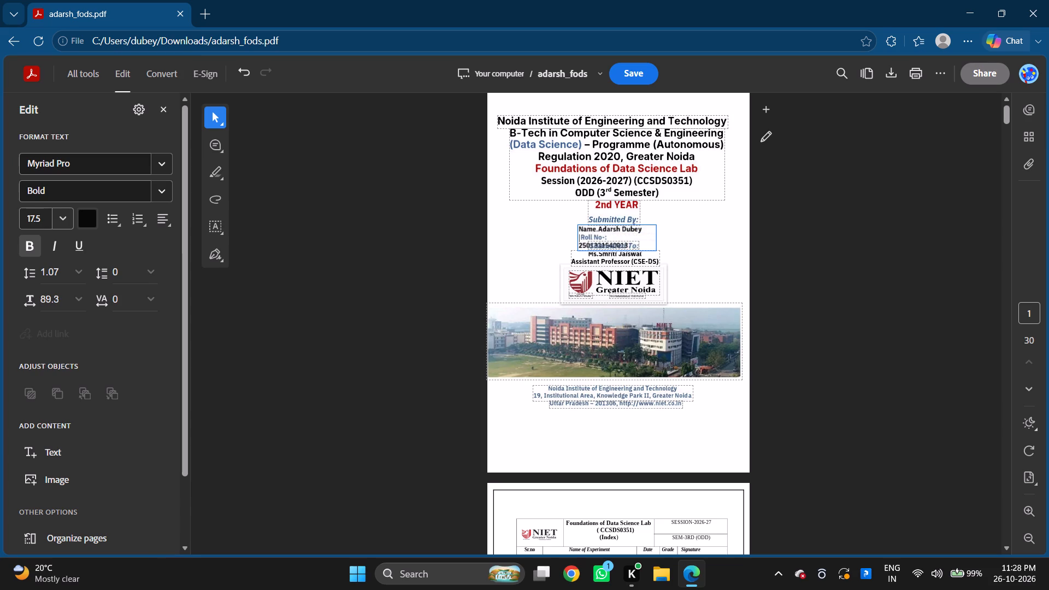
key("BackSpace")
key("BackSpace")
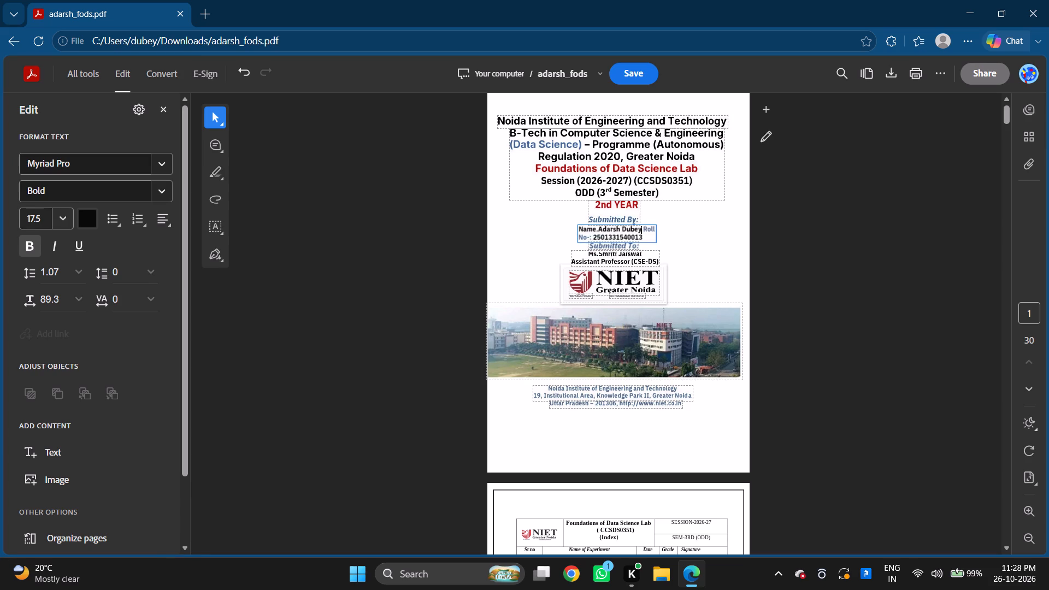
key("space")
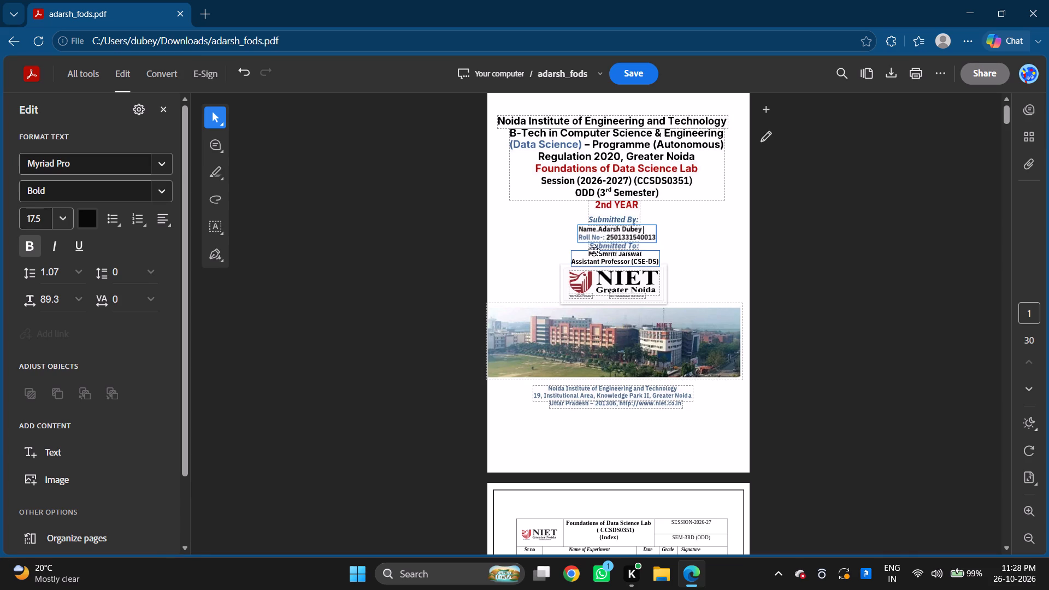
left_click(696, 262)
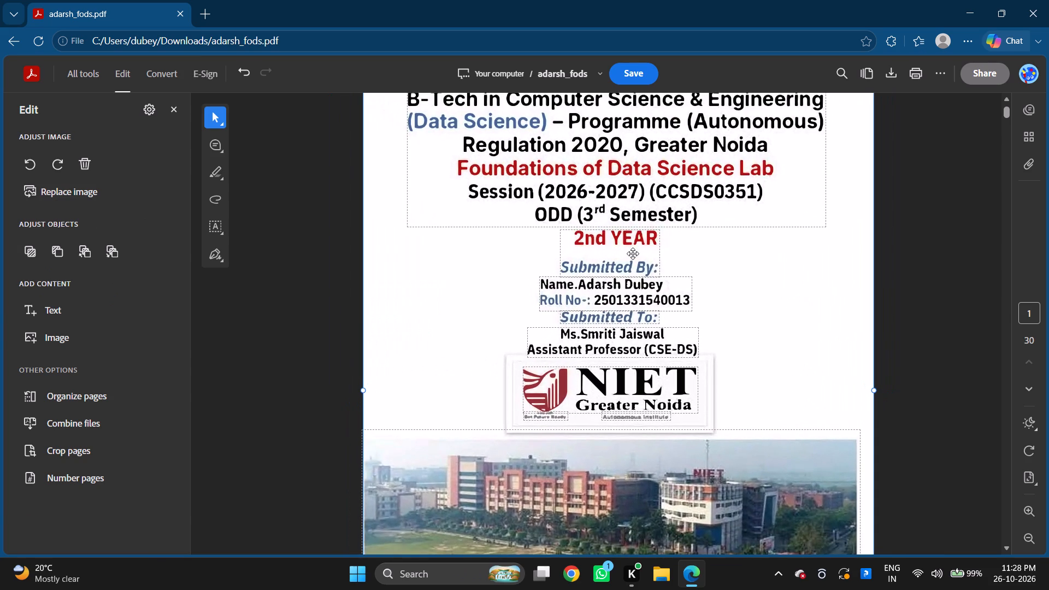
Lower the top edge of the campus photo slightly to leave a gap below the NIET logo.
left_click(631, 430)
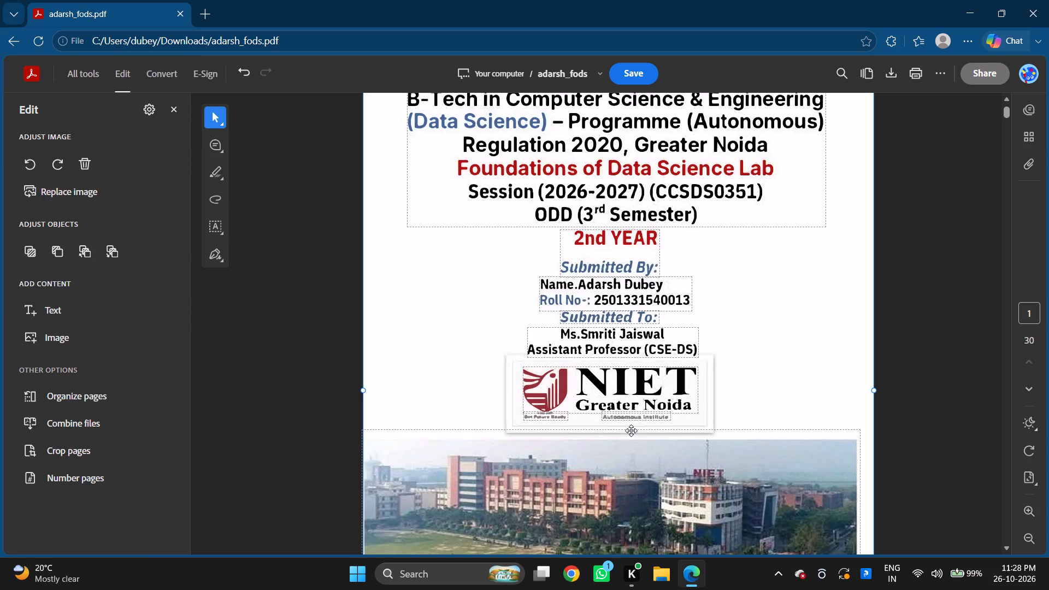
left_click(626, 428)
left_click(519, 461)
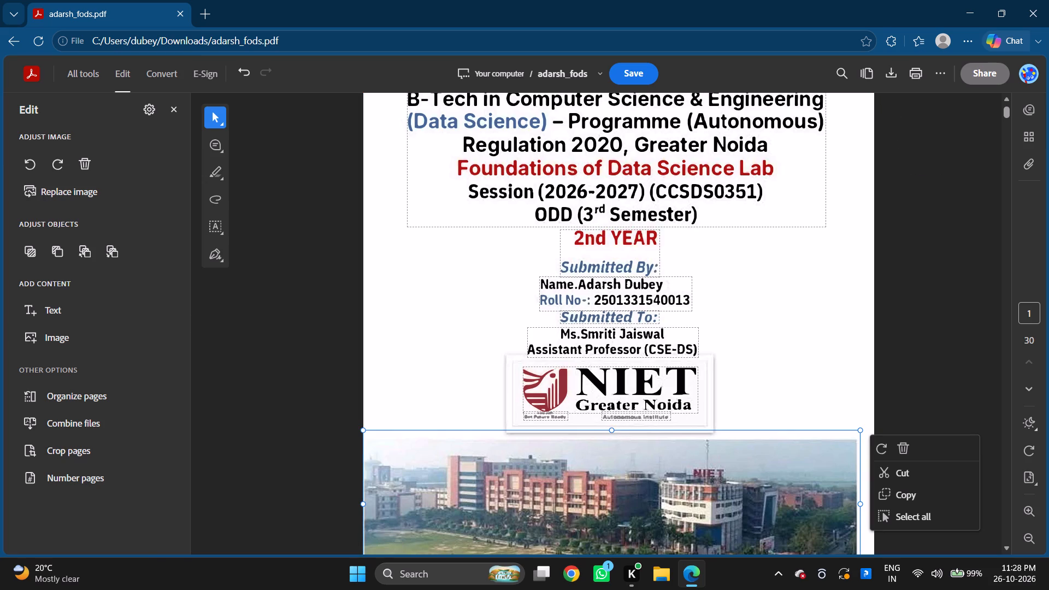
left_click_drag(609, 428, 615, 435)
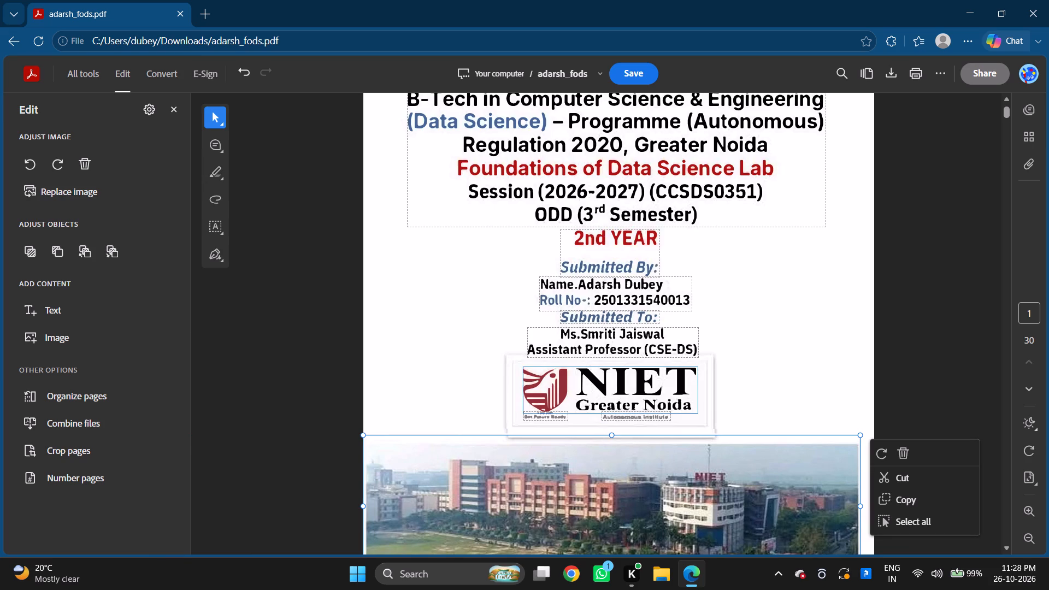
left_click(501, 359)
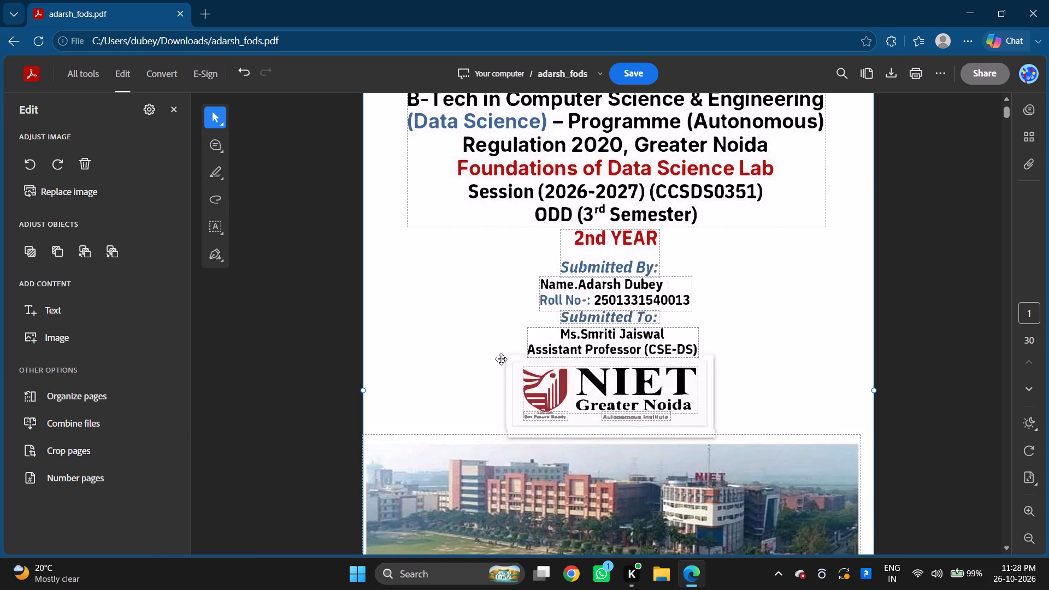
left_click(453, 340)
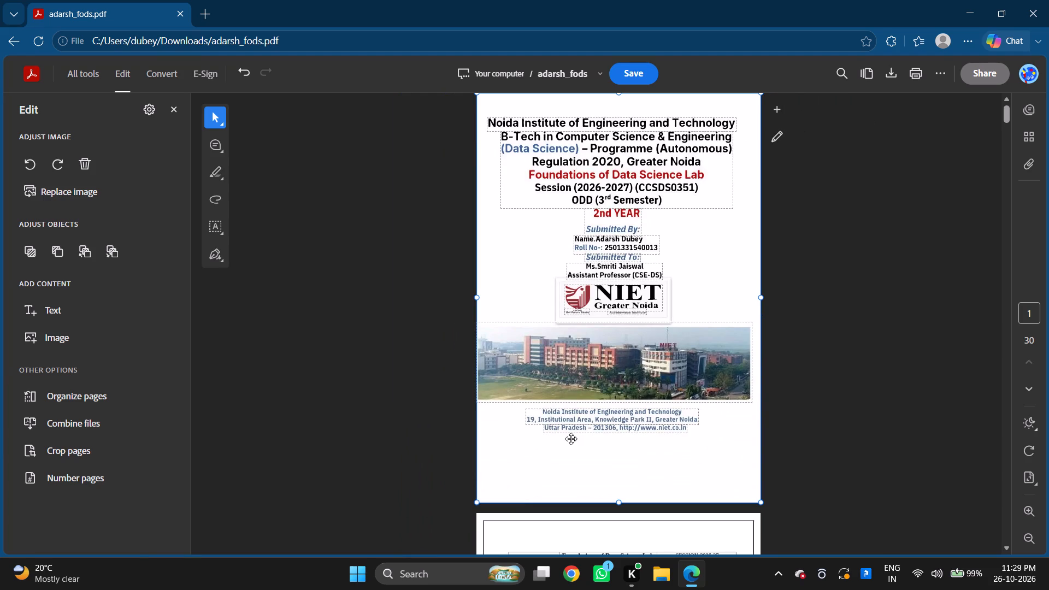
Move the Uttar Pradesh and website line down below the college address, and widen its text box so it fits on one line.
left_click(603, 429)
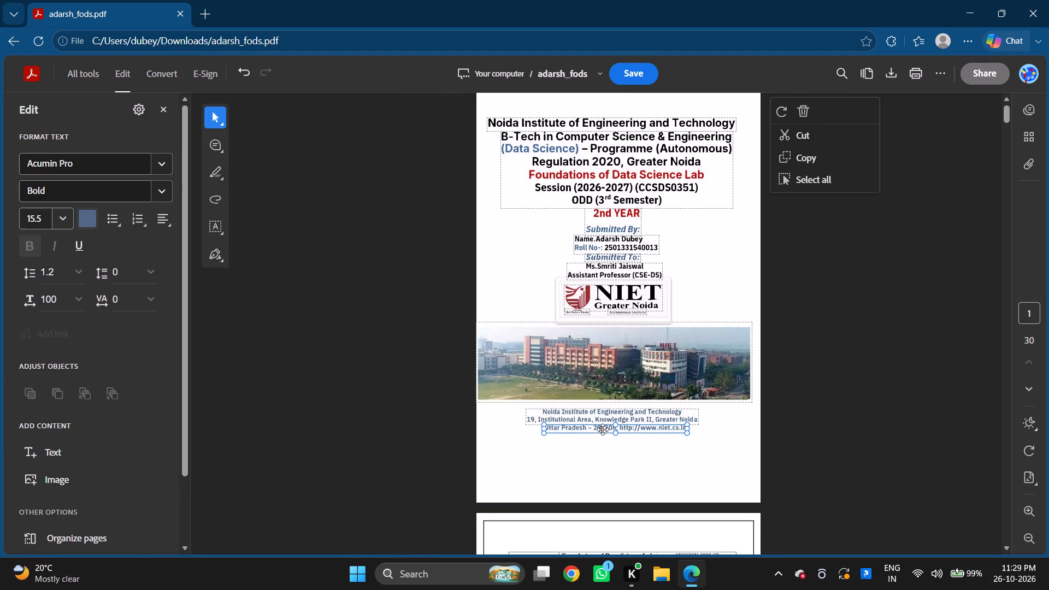
left_click_drag(615, 433, 611, 458)
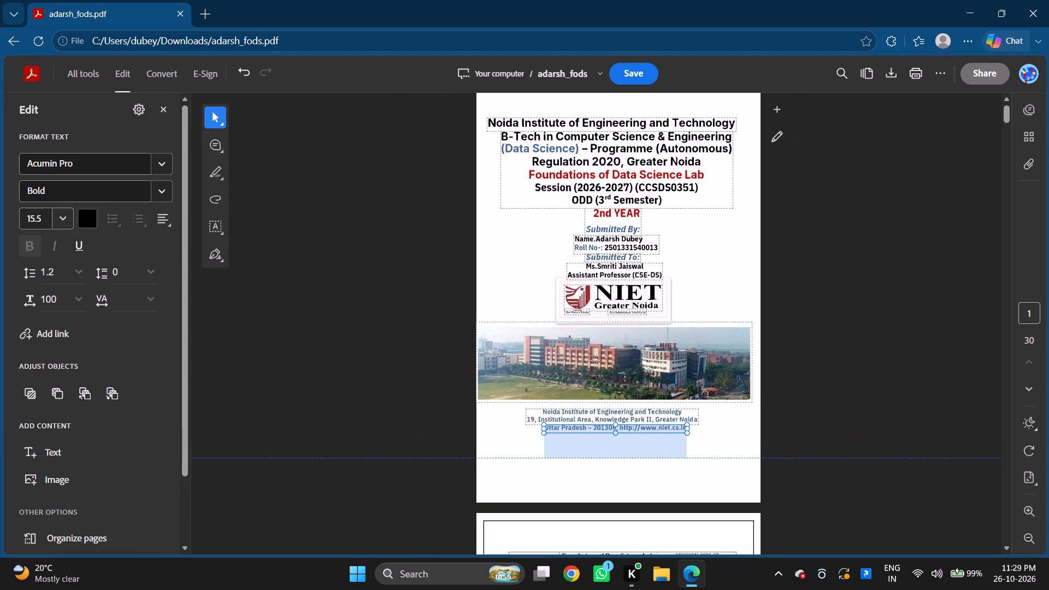
left_click_drag(611, 458, 611, 458)
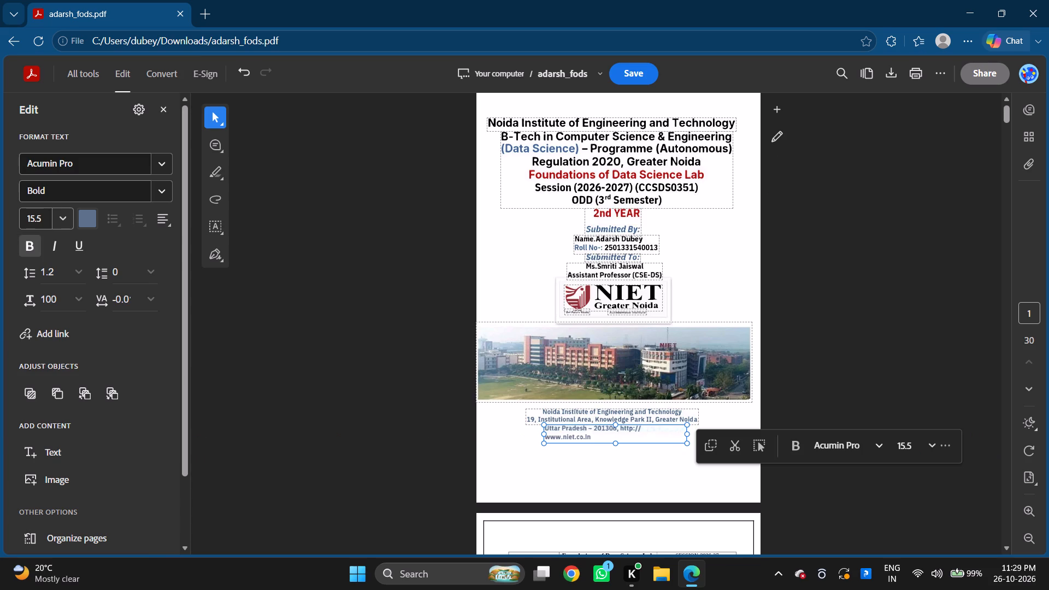
left_click_drag(614, 426, 615, 441)
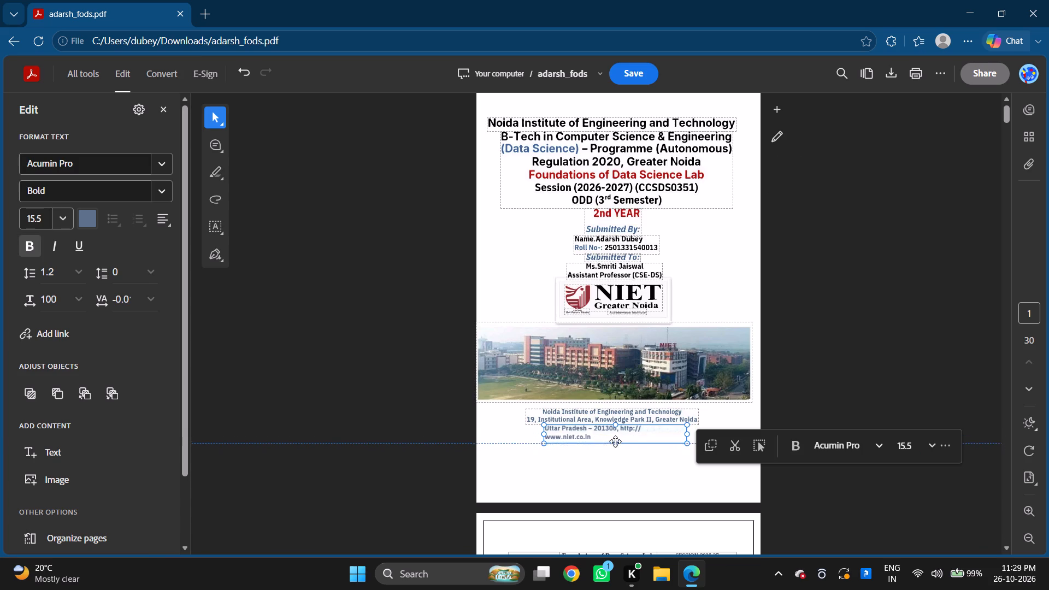
left_click_drag(615, 441, 615, 436)
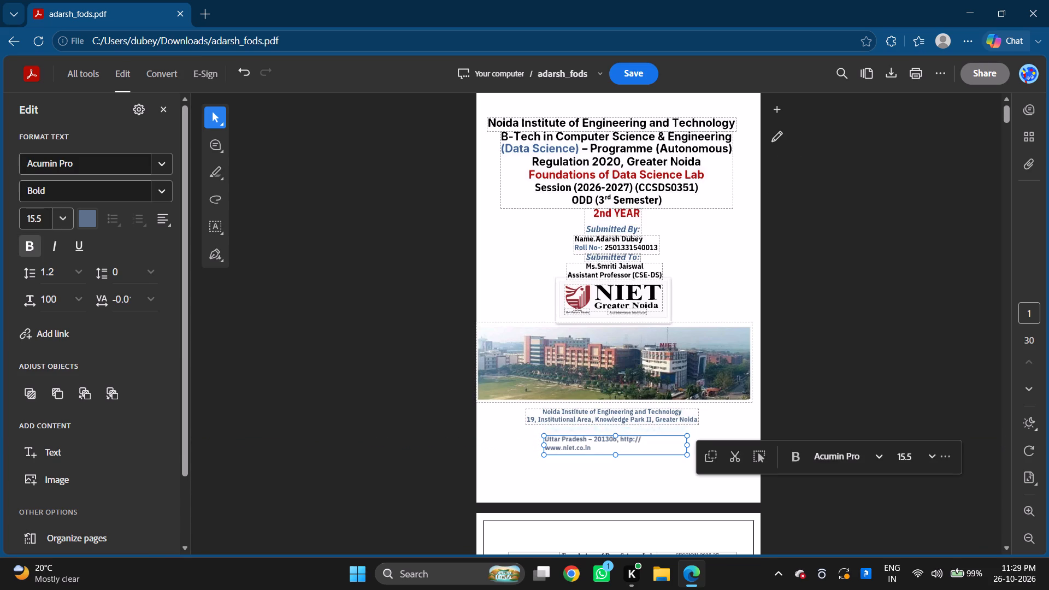
left_click_drag(616, 436, 614, 444)
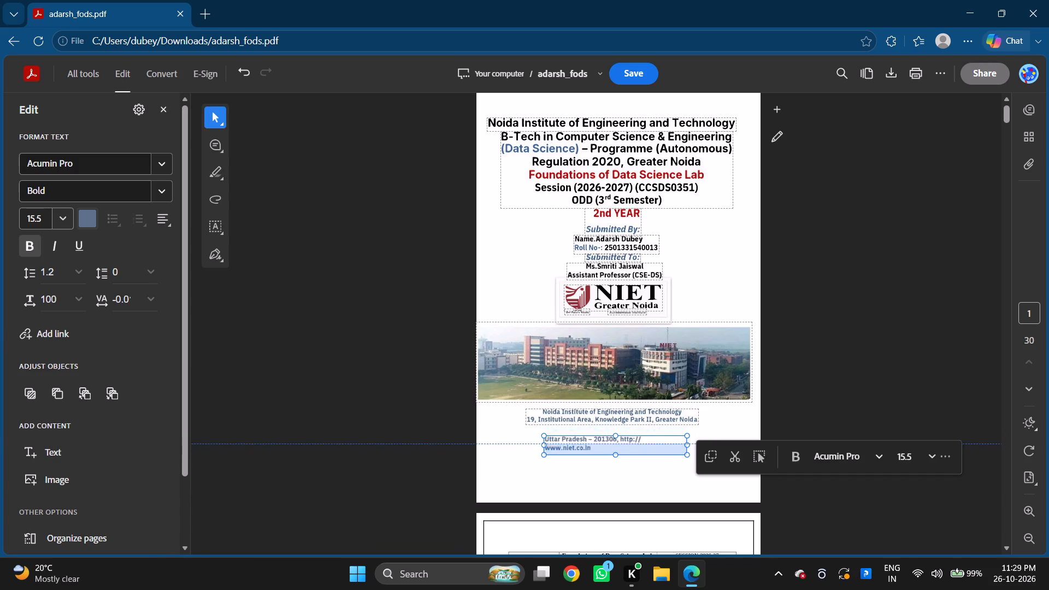
left_click_drag(614, 444, 614, 442)
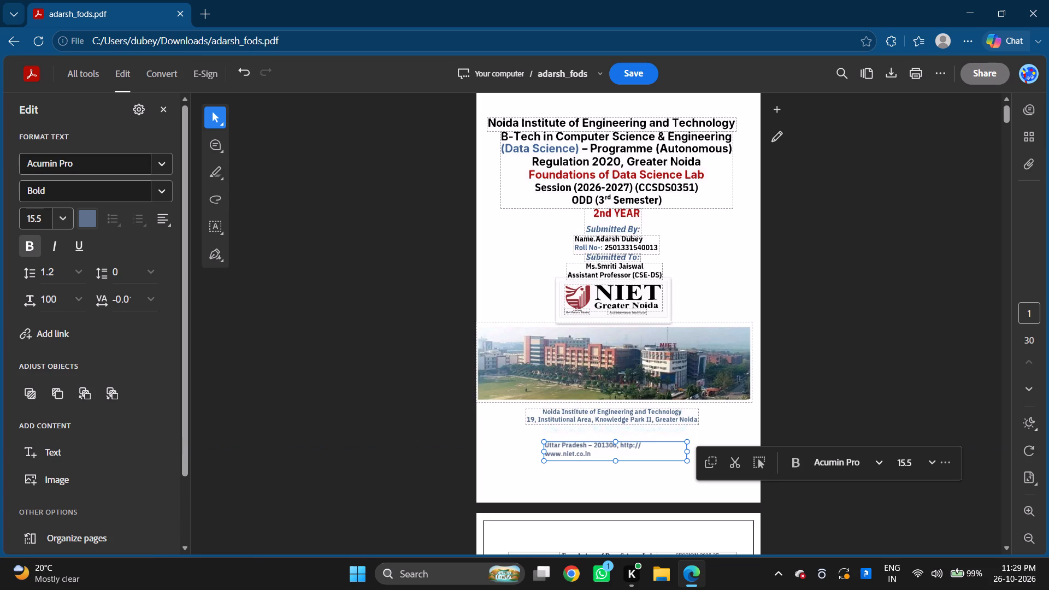
left_click_drag(617, 443, 613, 449)
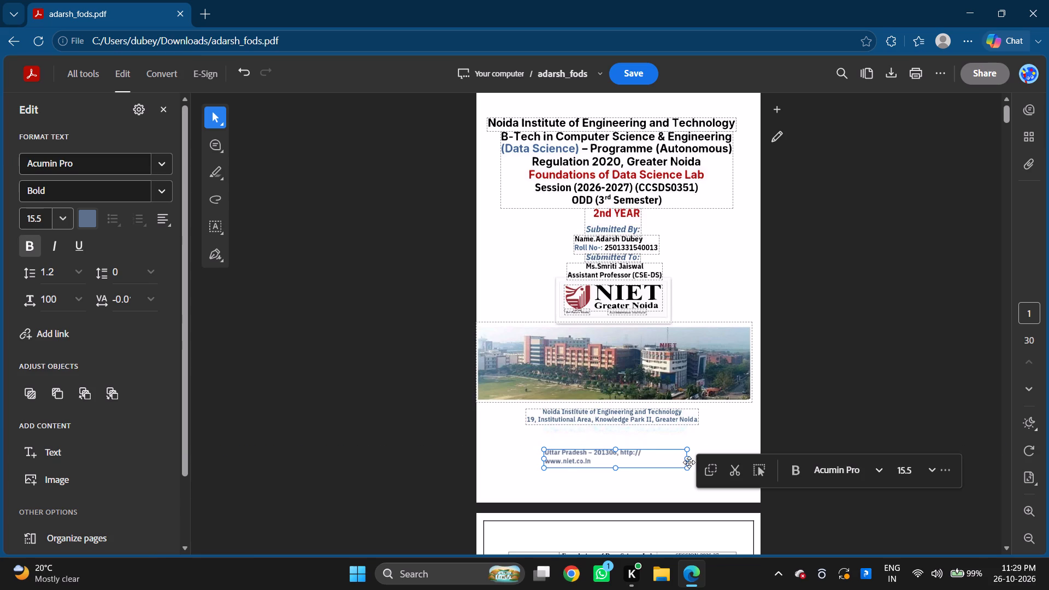
left_click_drag(686, 457, 705, 458)
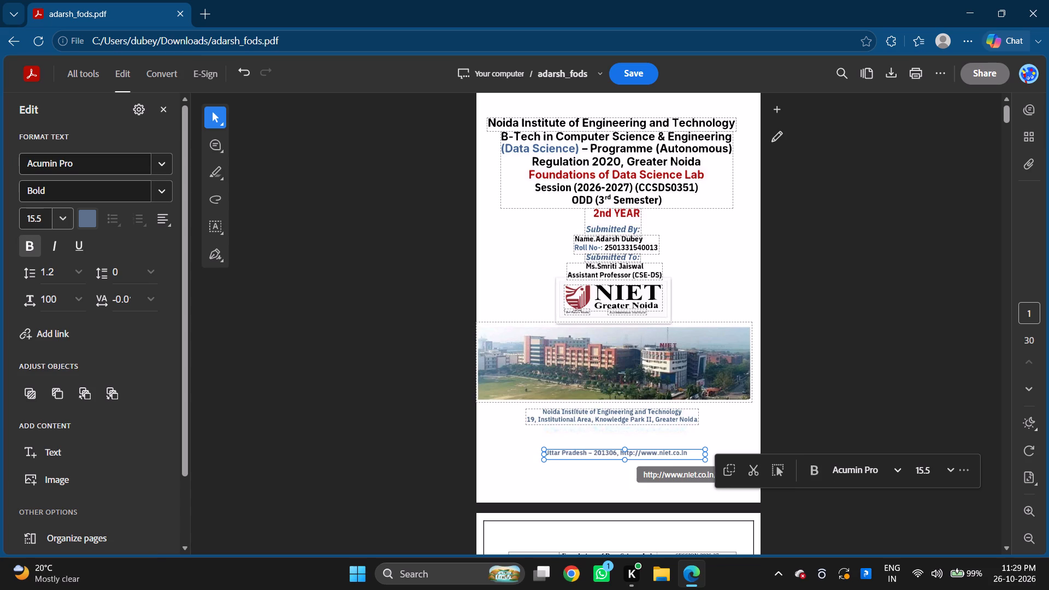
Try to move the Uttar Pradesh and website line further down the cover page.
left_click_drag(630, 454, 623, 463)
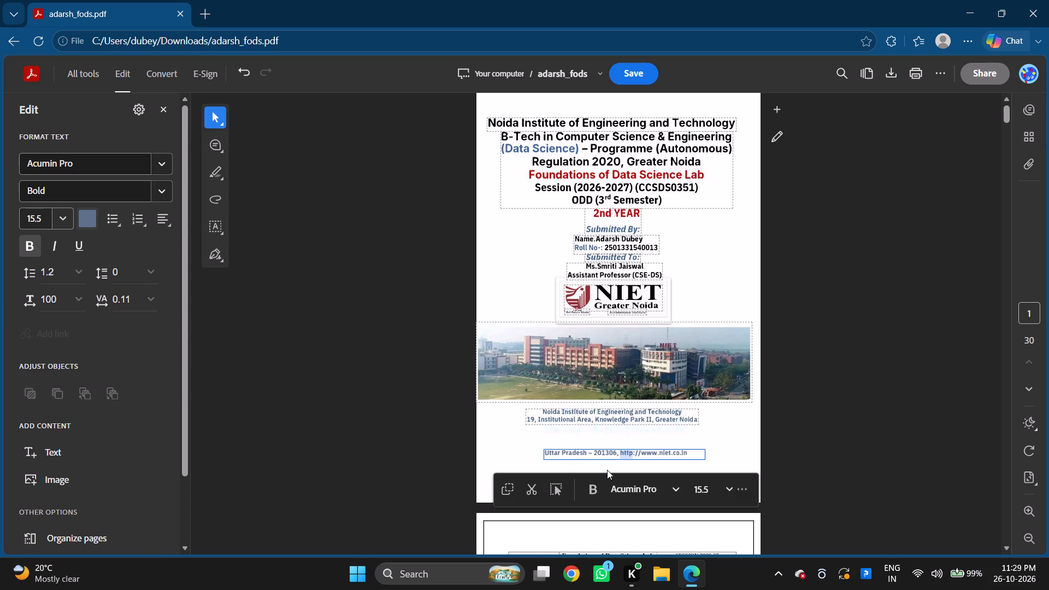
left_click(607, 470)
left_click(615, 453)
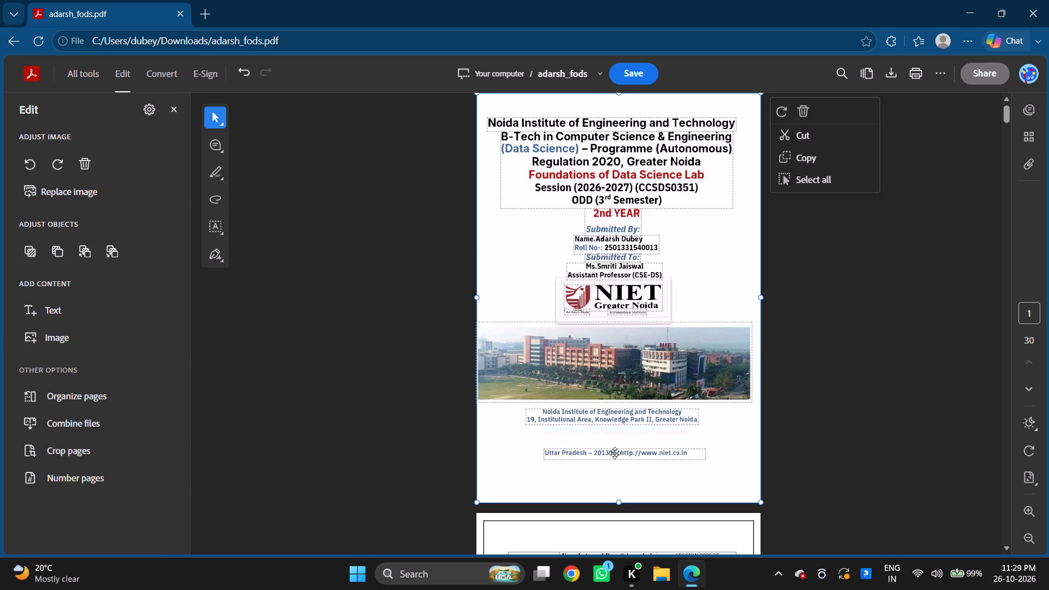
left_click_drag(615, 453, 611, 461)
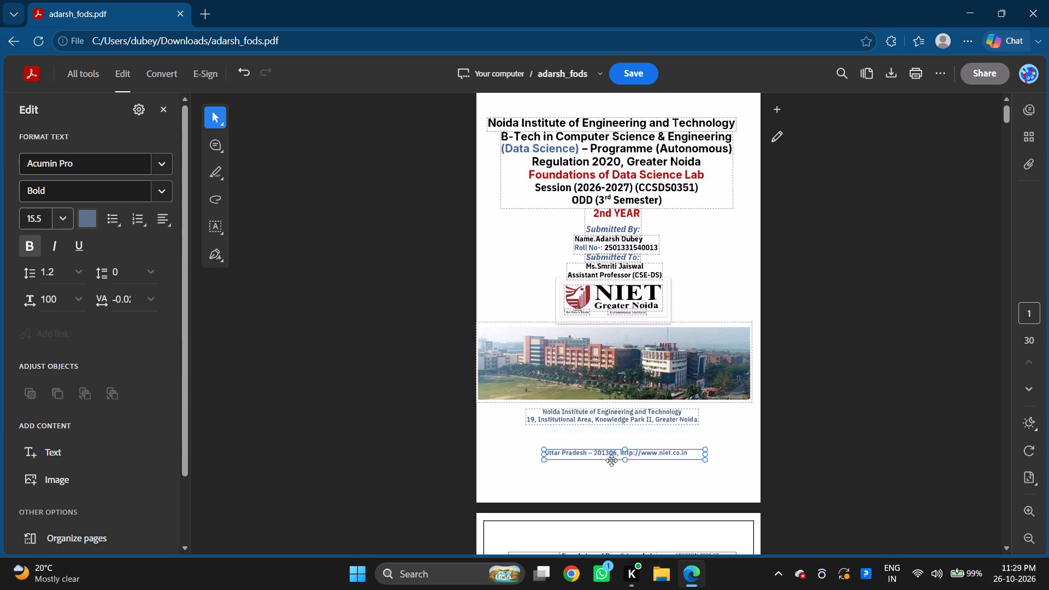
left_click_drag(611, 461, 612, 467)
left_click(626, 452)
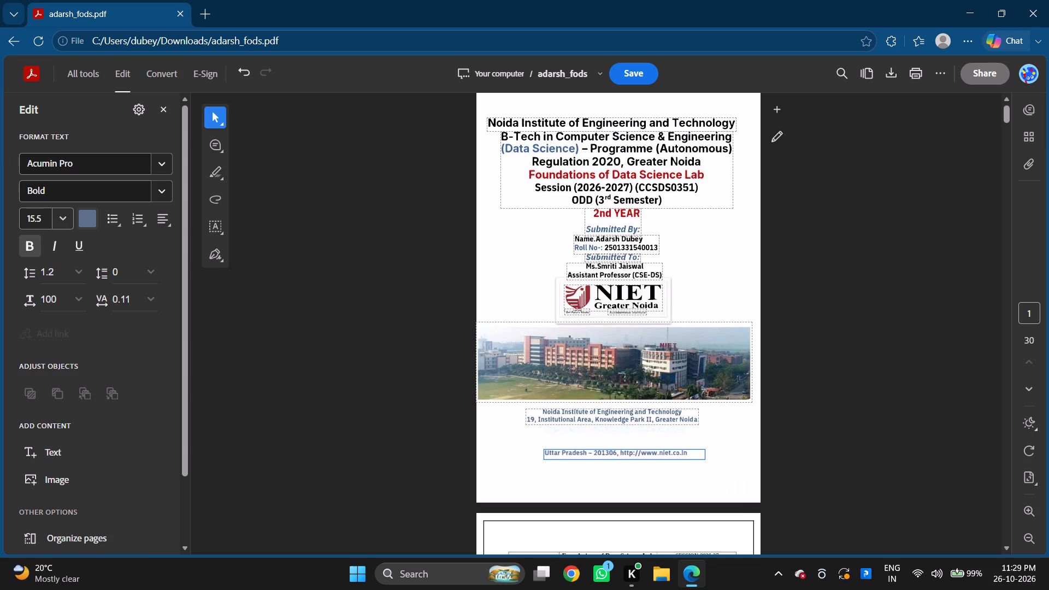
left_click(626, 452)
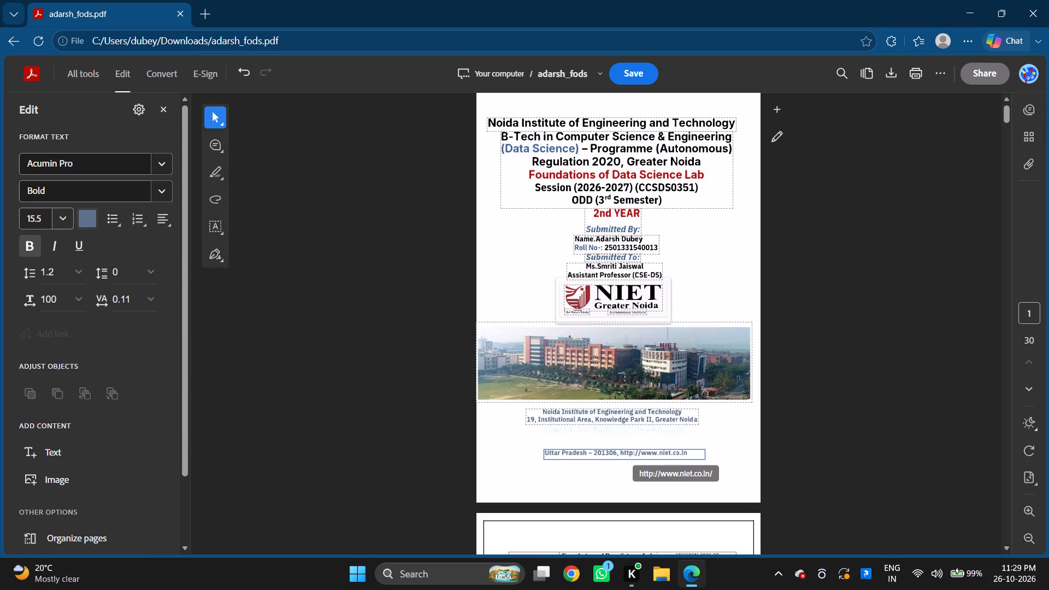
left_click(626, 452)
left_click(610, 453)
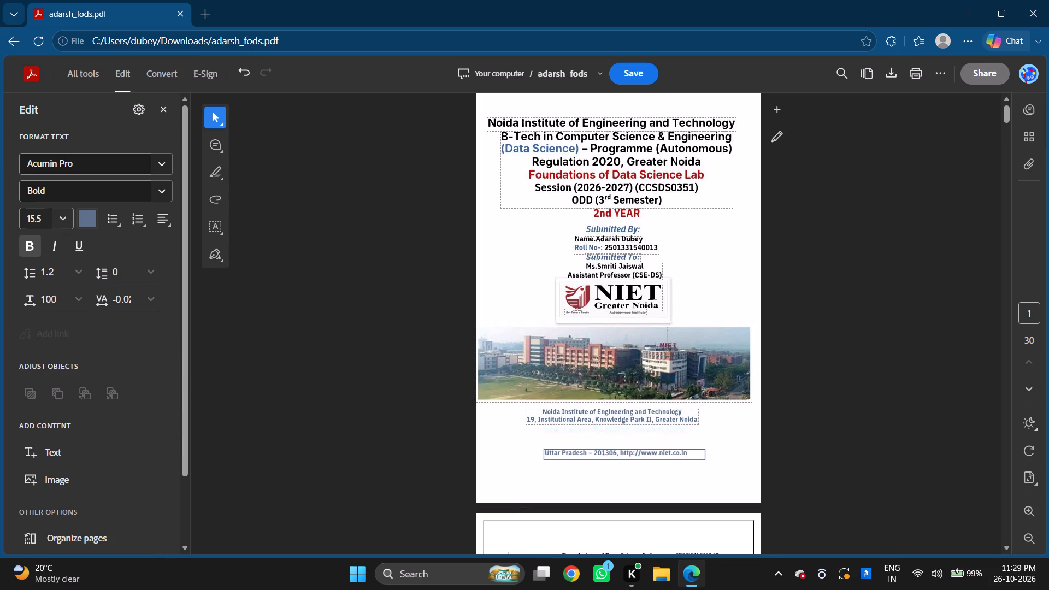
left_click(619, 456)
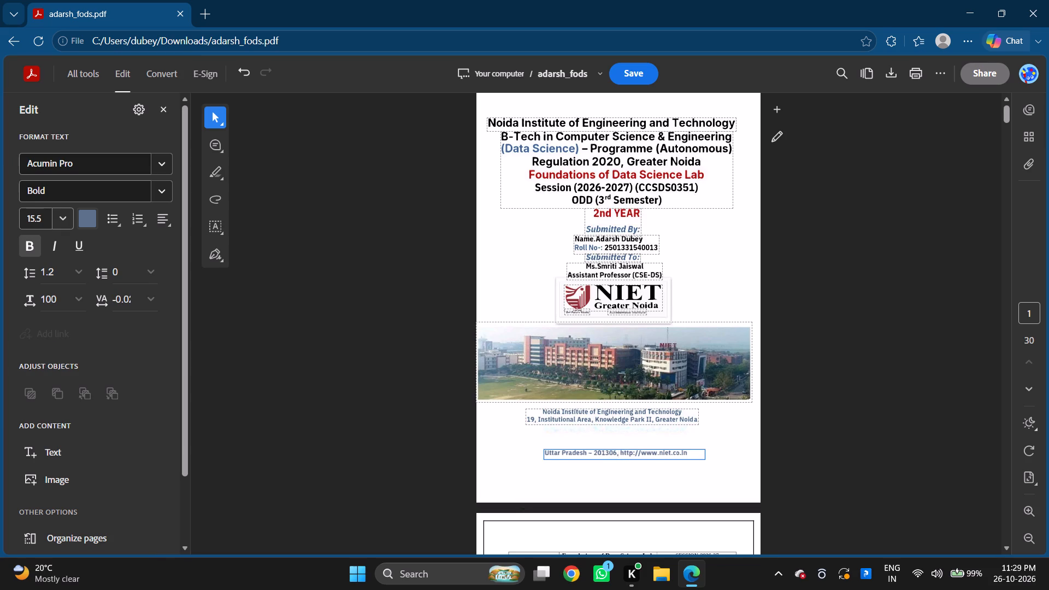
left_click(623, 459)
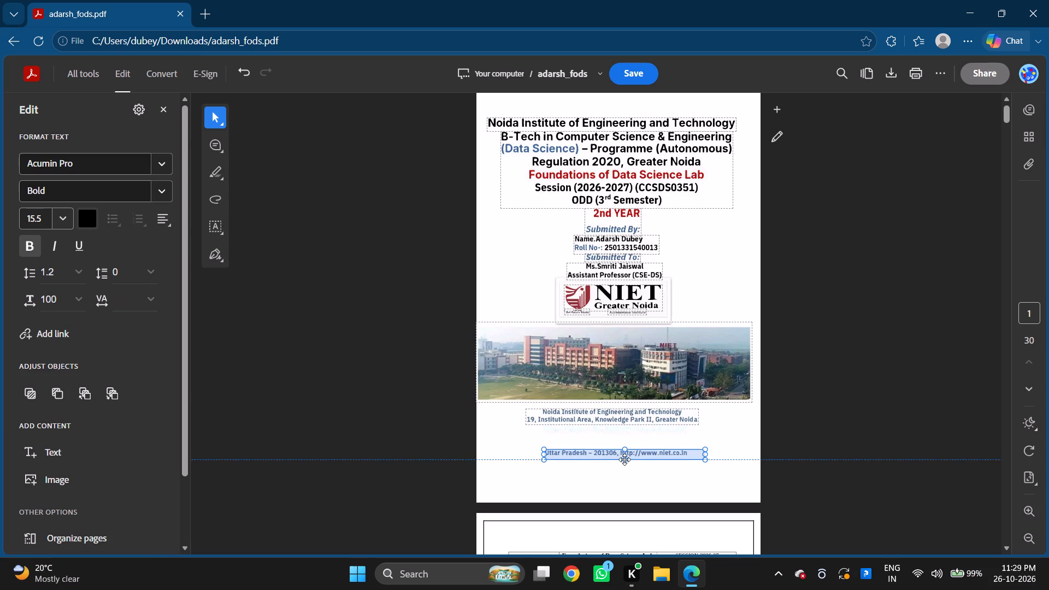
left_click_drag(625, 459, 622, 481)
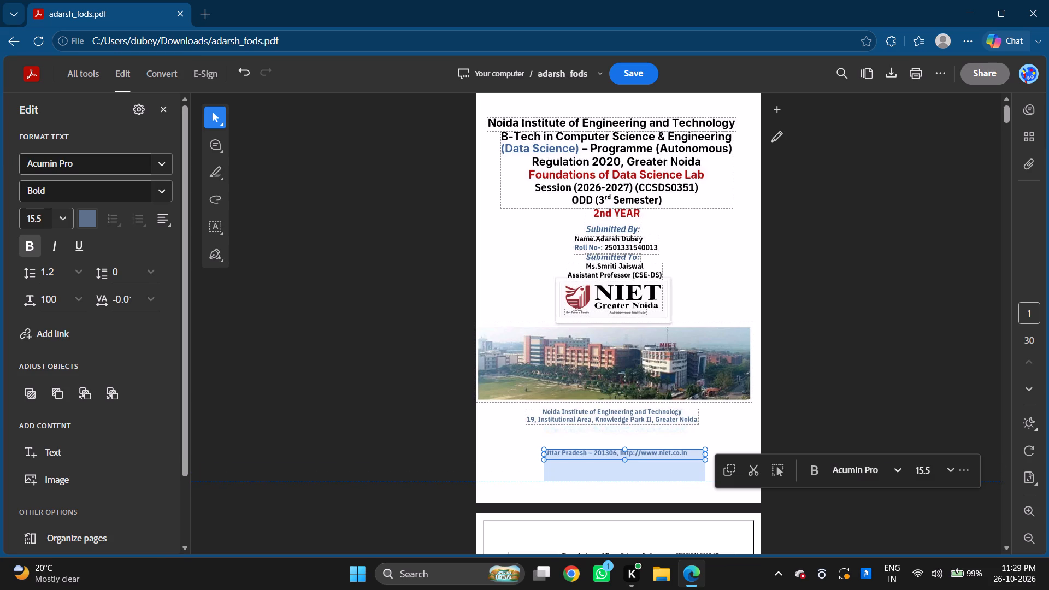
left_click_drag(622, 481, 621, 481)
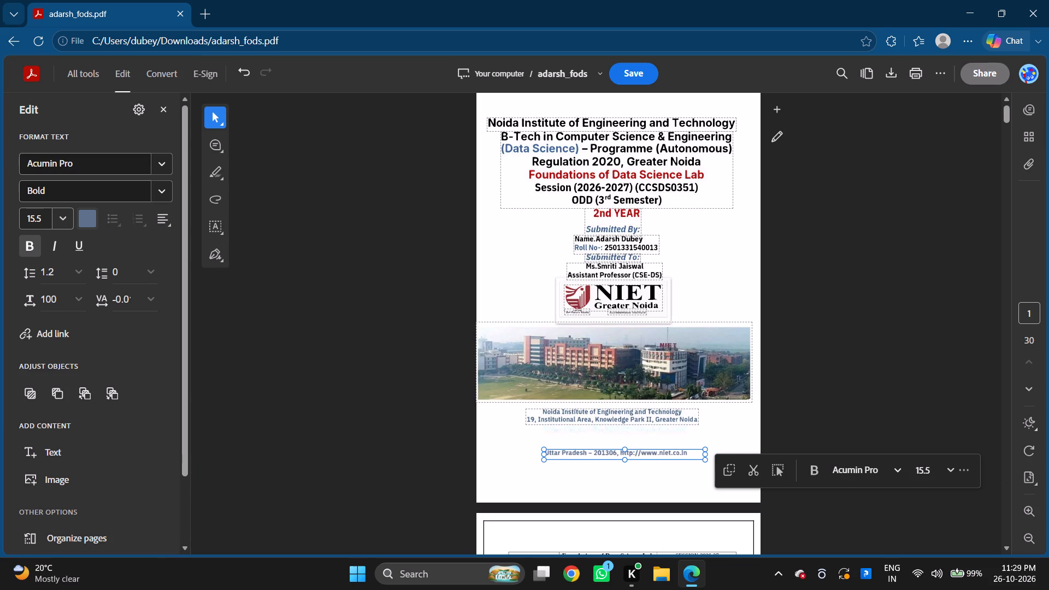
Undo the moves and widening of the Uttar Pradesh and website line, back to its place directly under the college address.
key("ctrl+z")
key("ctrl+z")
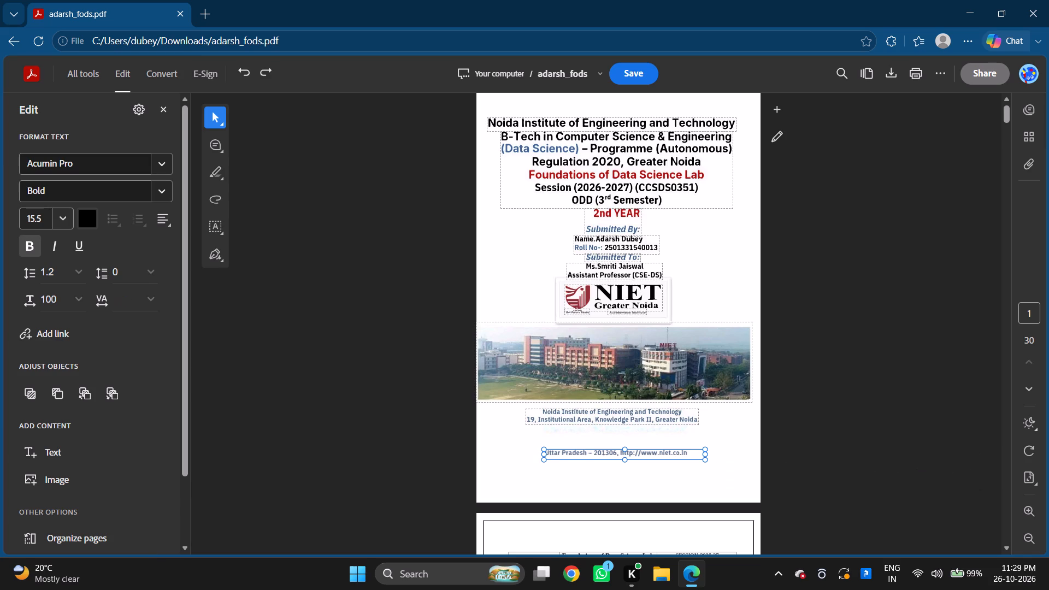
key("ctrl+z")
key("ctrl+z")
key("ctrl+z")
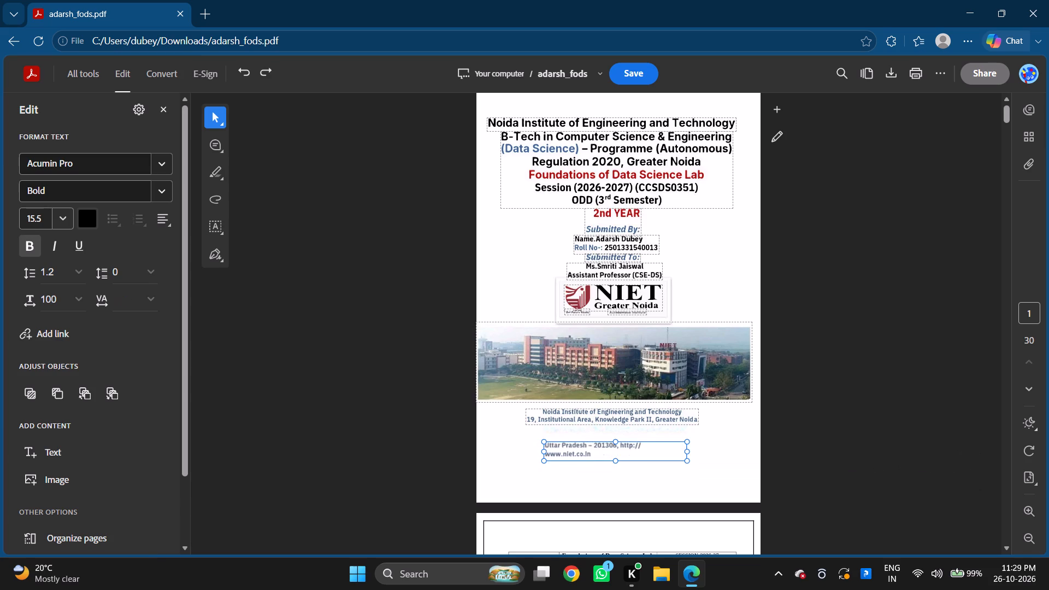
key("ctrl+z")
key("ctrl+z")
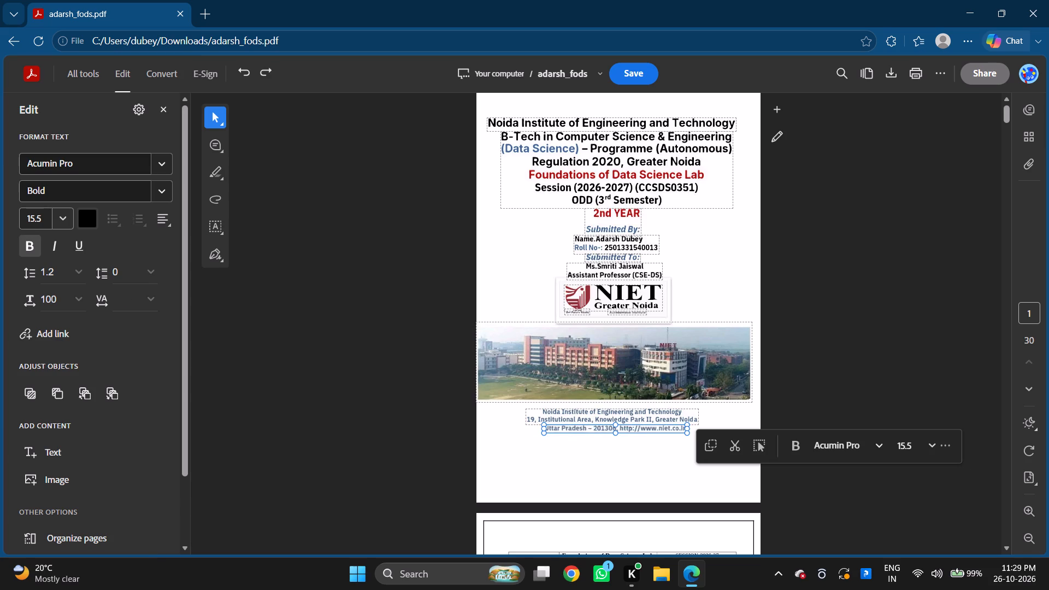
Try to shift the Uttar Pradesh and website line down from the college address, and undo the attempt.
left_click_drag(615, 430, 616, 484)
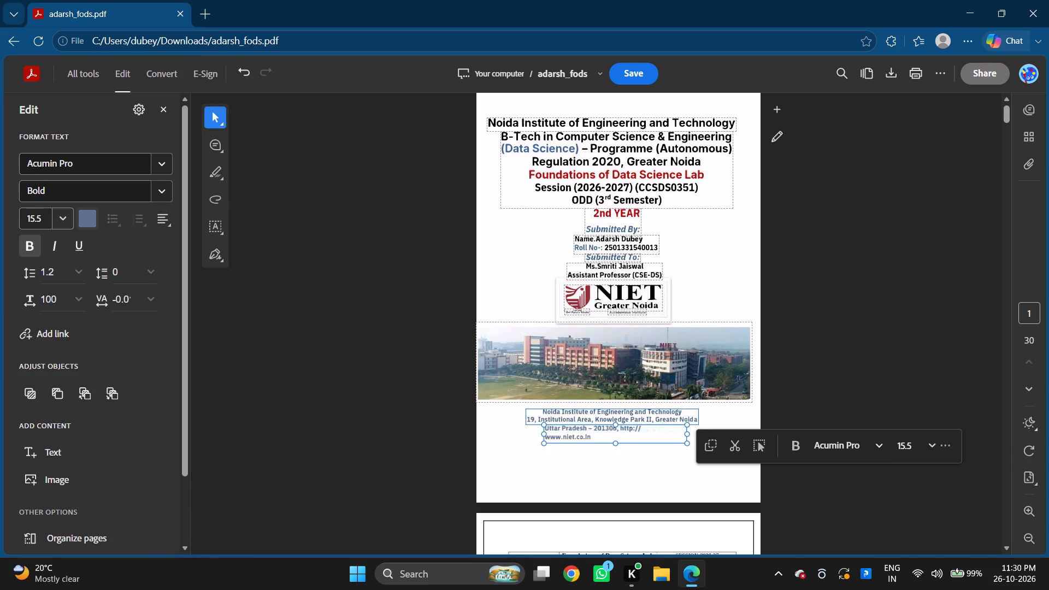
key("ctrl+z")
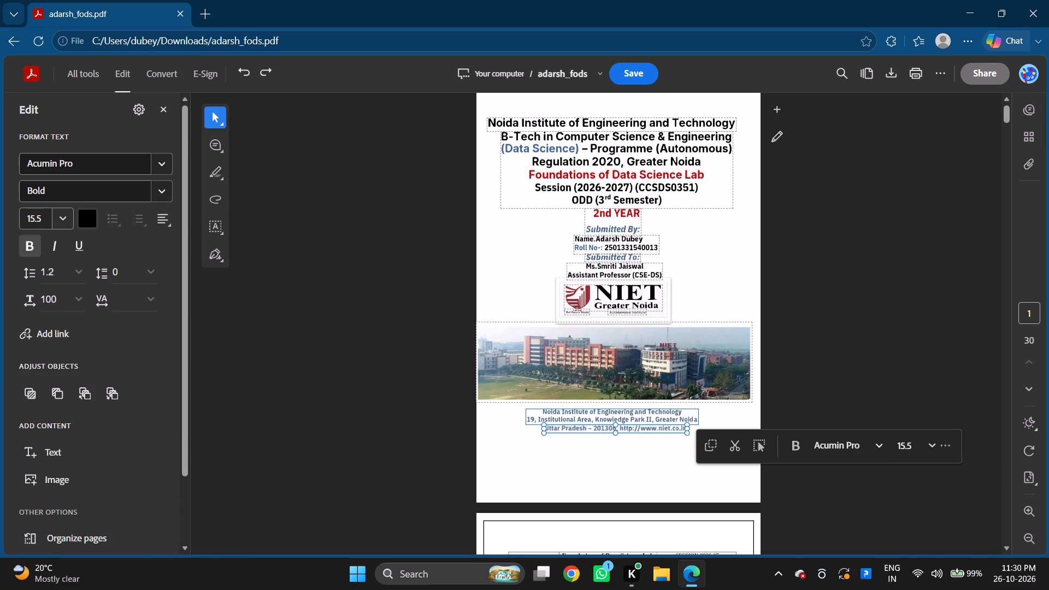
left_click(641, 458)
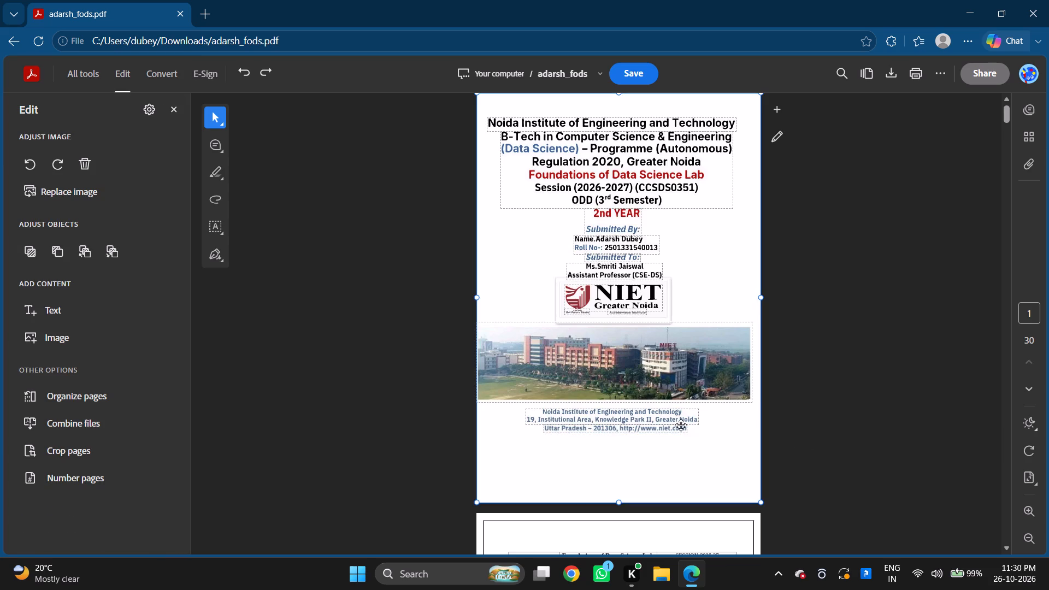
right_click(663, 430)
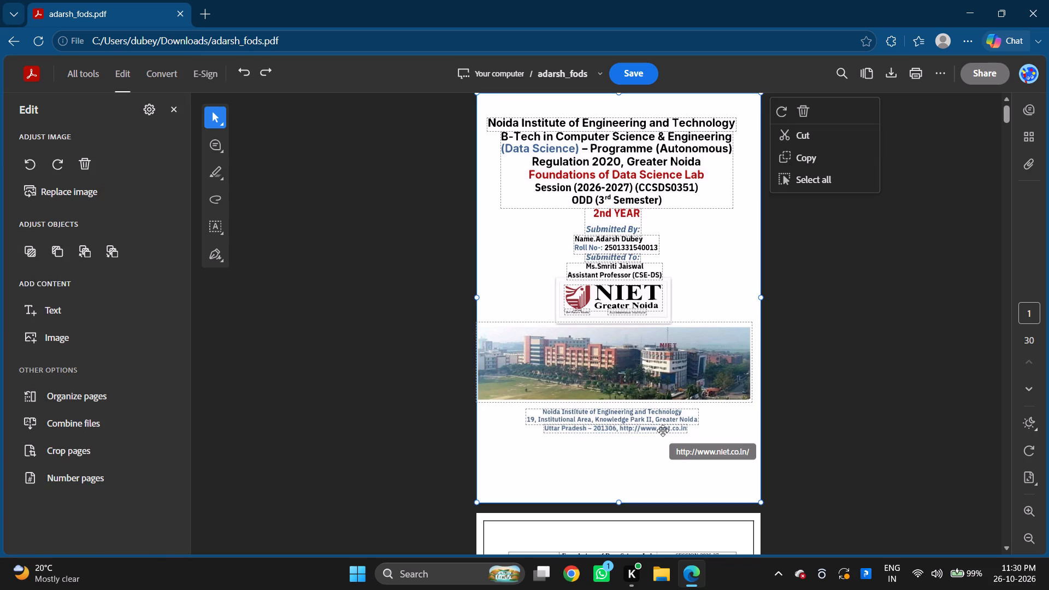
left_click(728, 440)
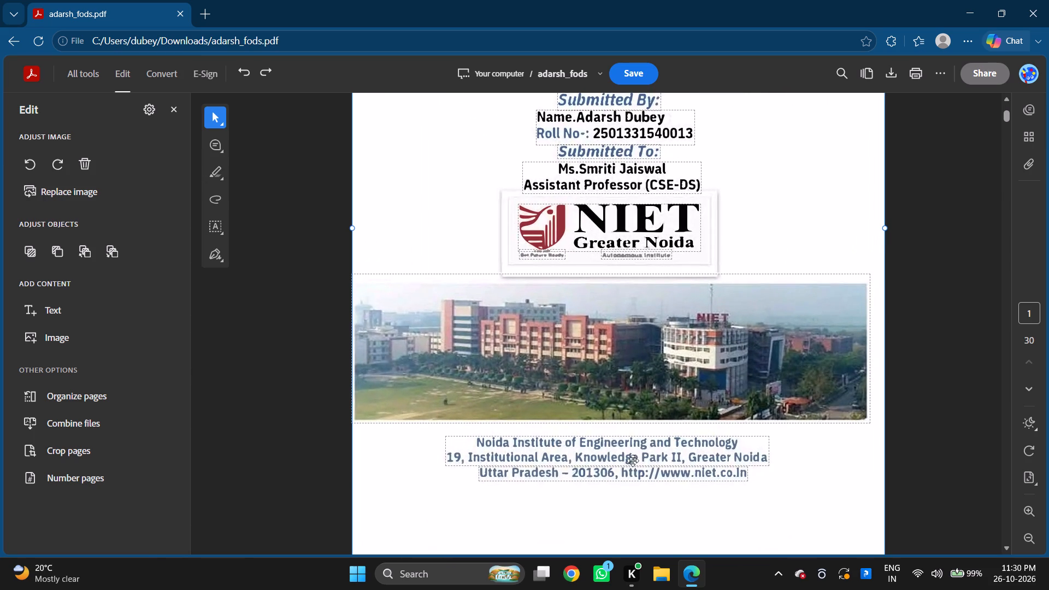
Move the Uttar Pradesh and website line down below the college address, and widen its text box to fit one line.
left_click(626, 473)
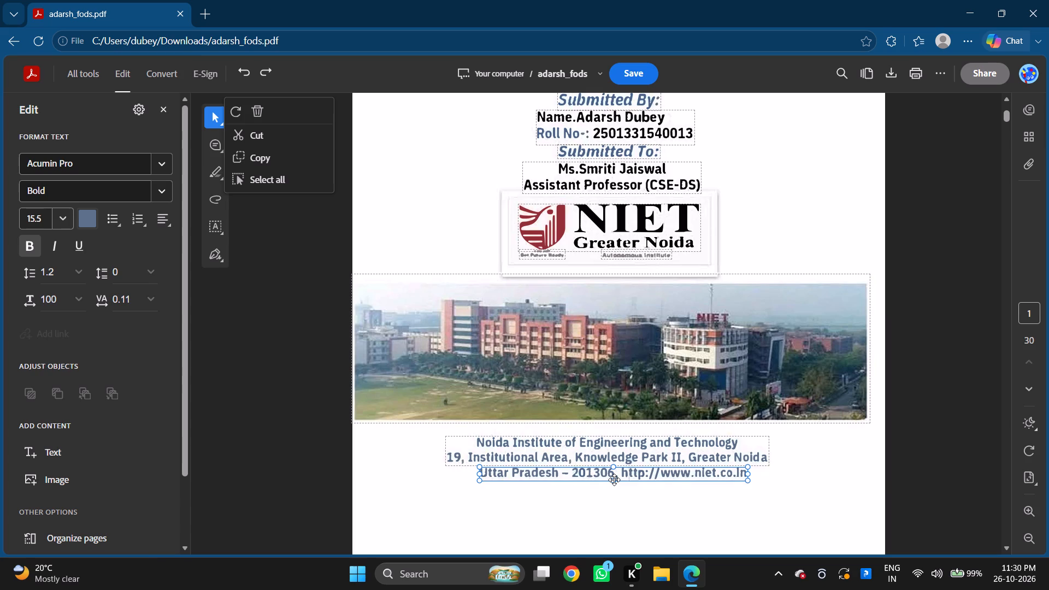
left_click_drag(614, 480, 609, 556)
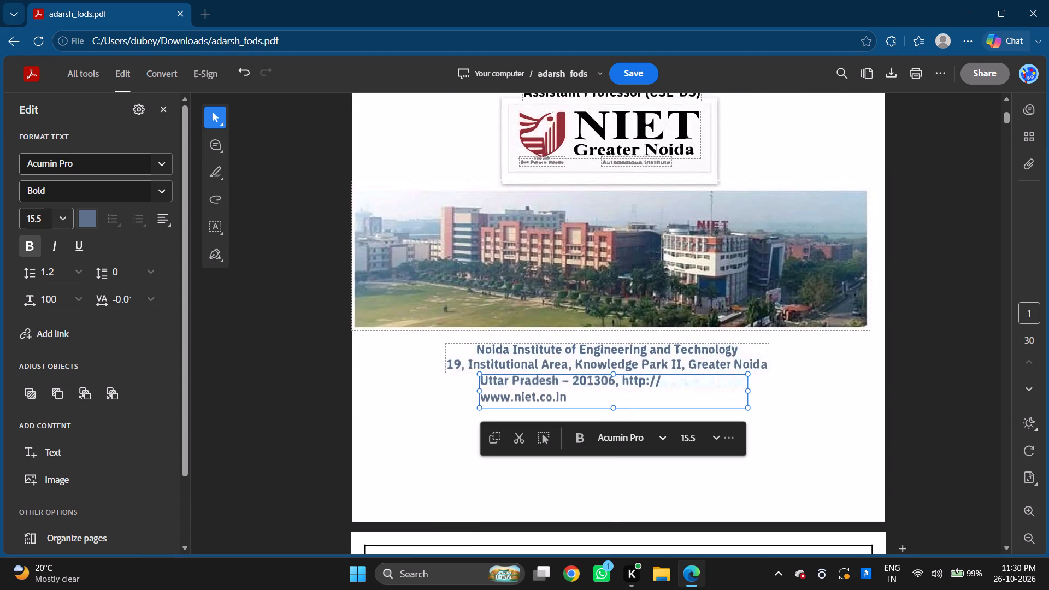
left_click_drag(612, 376, 610, 399)
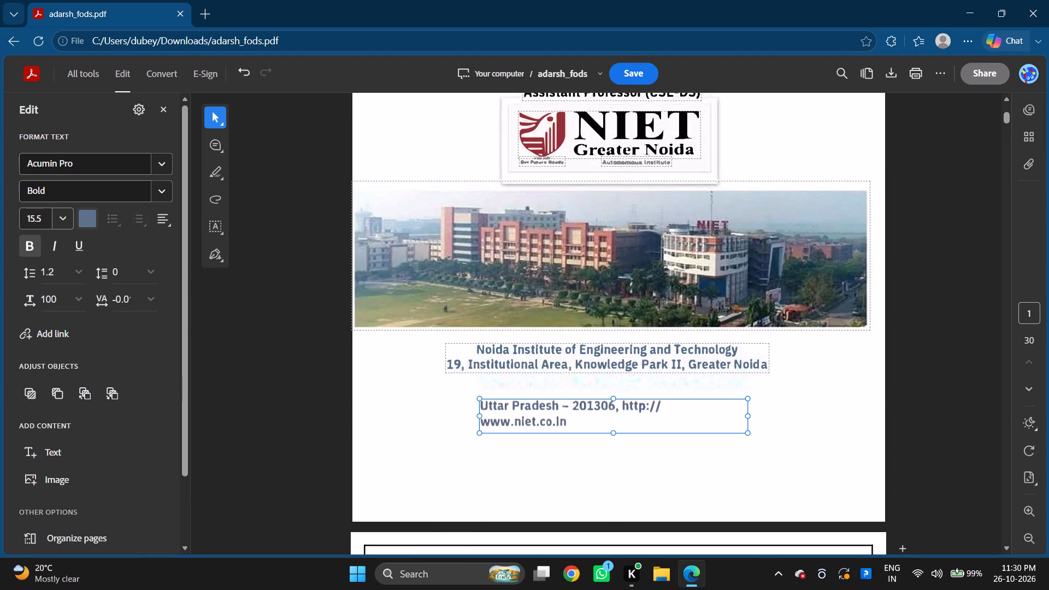
left_click_drag(613, 401, 611, 417)
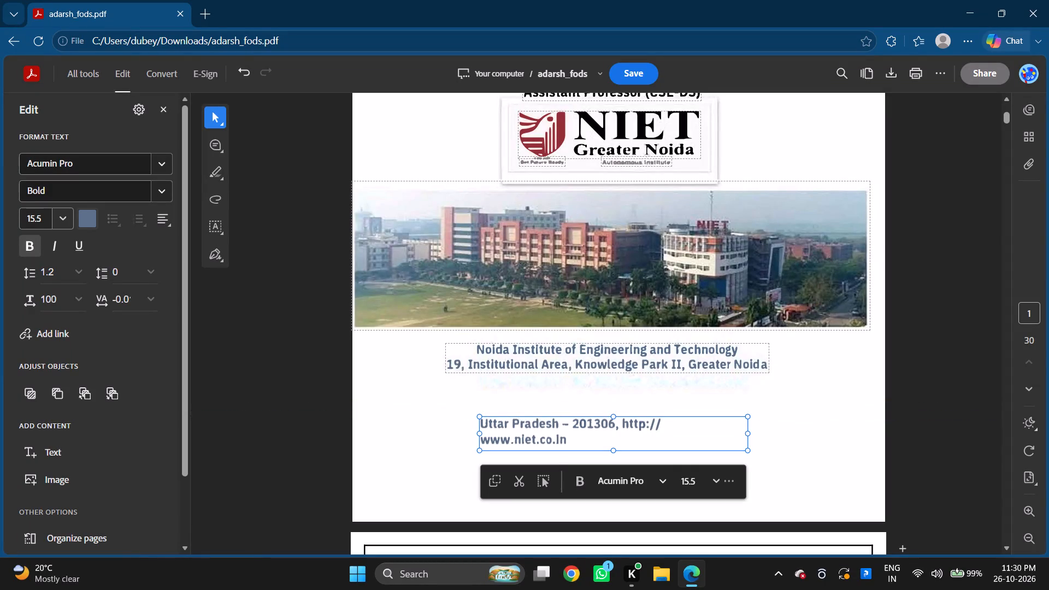
left_click_drag(748, 433, 771, 433)
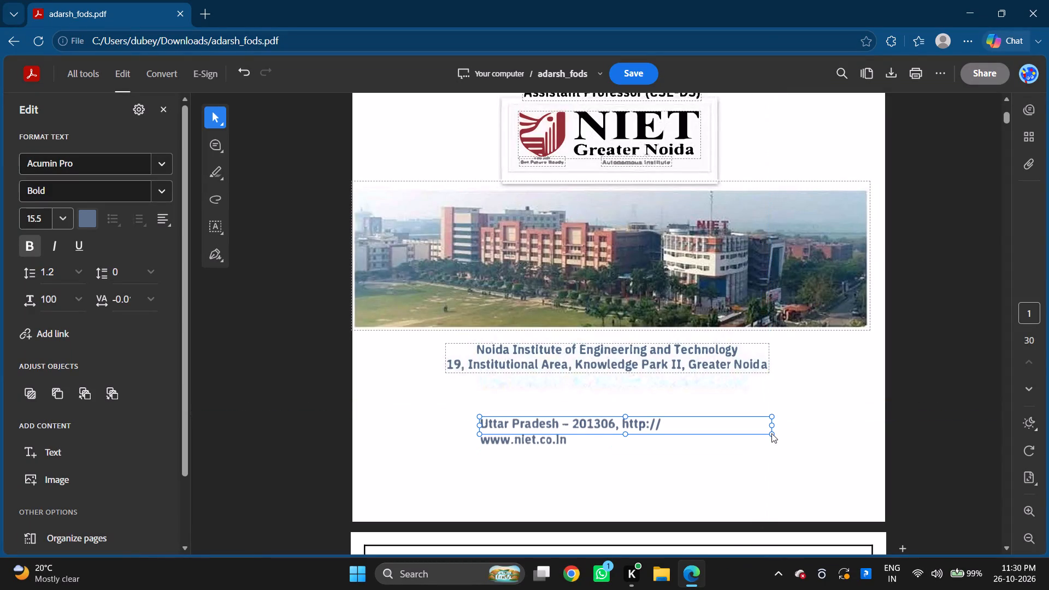
Move the two-line college name and address block down, closer to the Uttar Pradesh and website line.
left_click(635, 360)
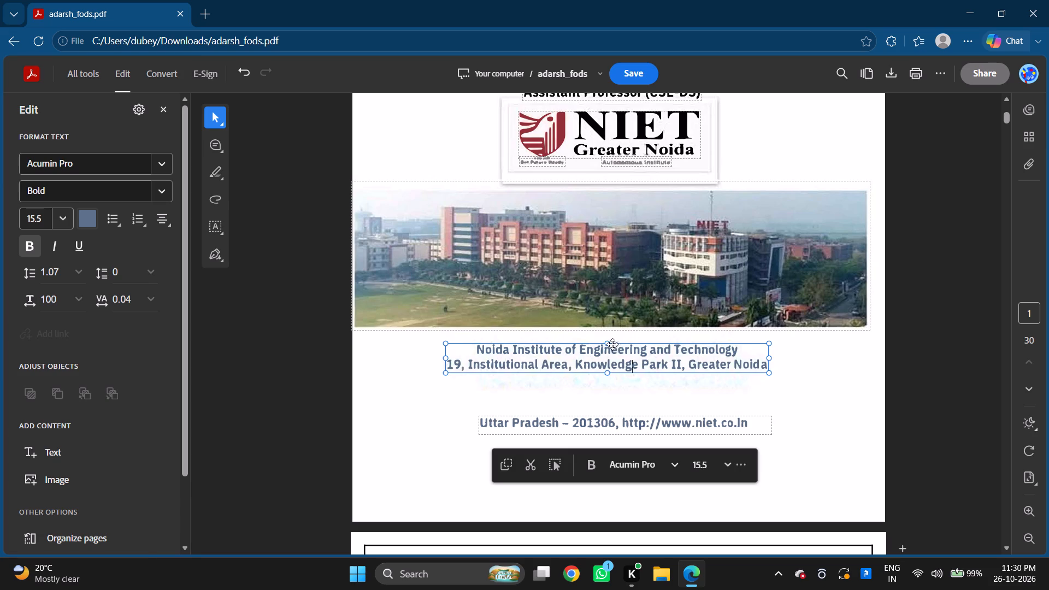
left_click_drag(625, 342, 625, 347)
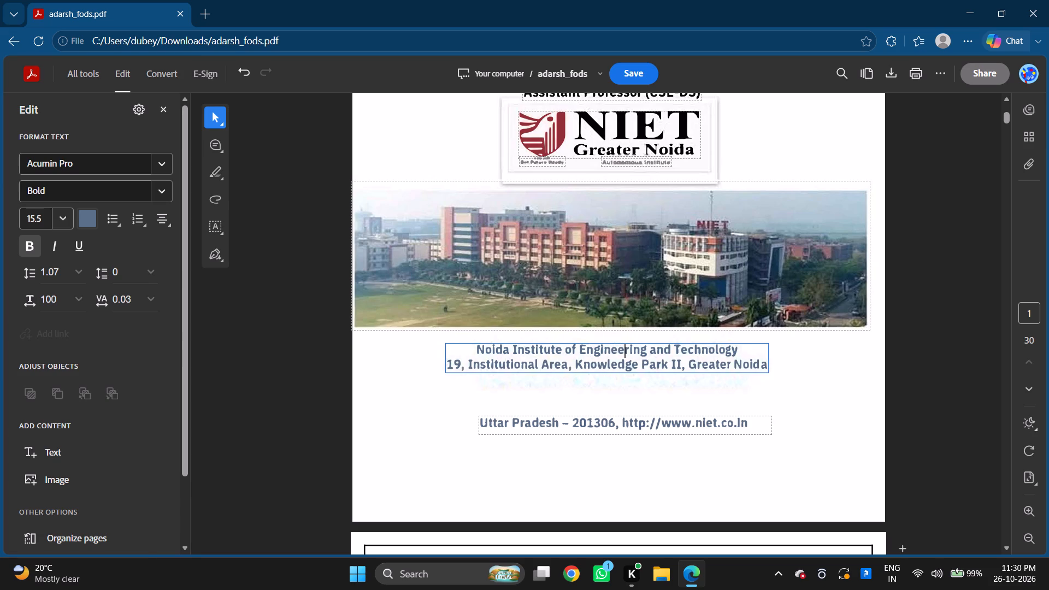
left_click_drag(624, 342, 624, 349)
left_click_drag(608, 343, 609, 357)
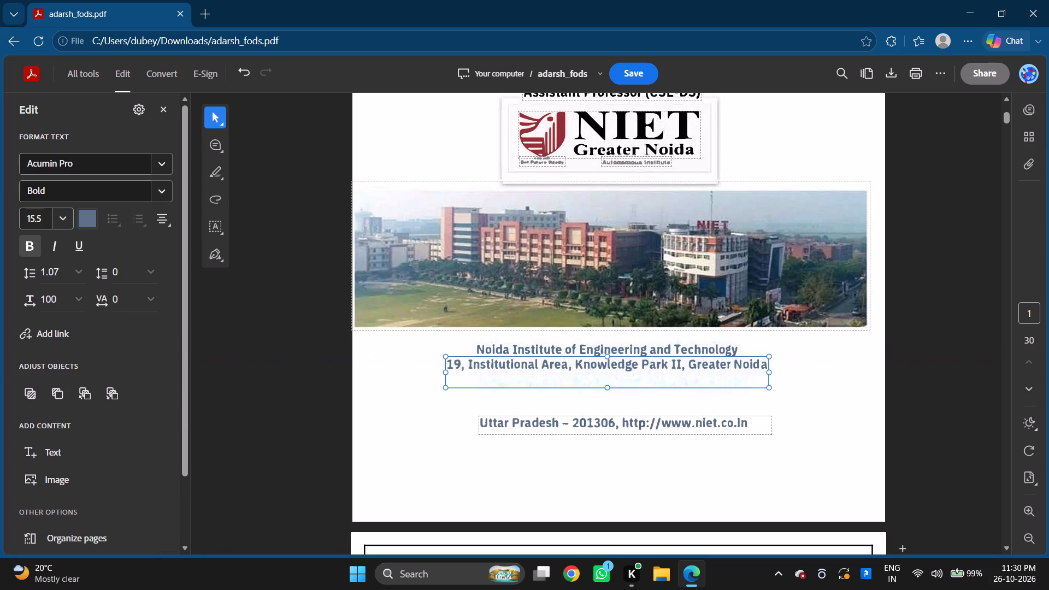
left_click_drag(607, 355, 609, 369)
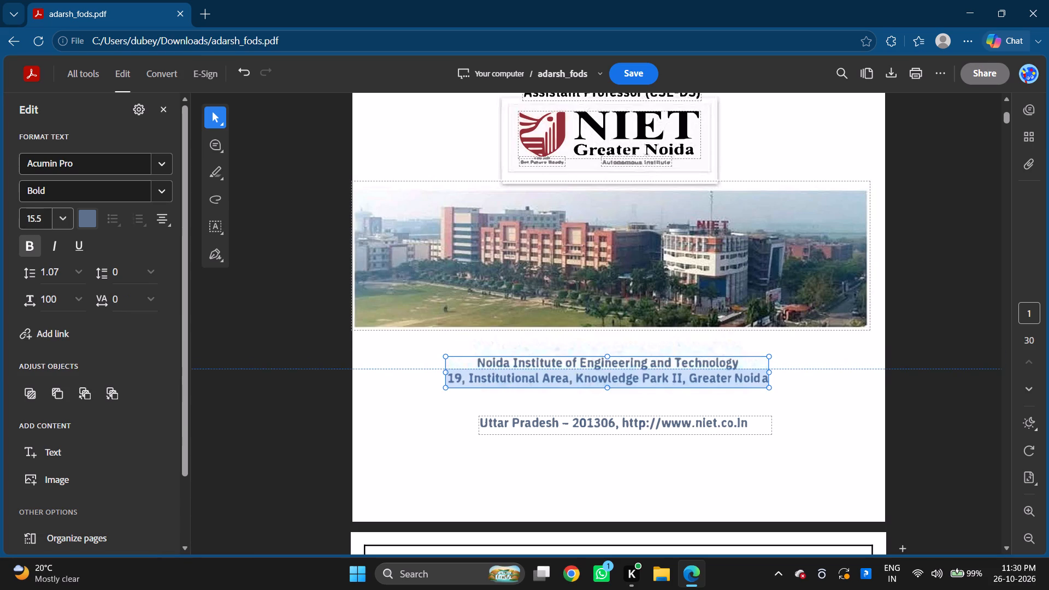
left_click_drag(609, 369, 609, 369)
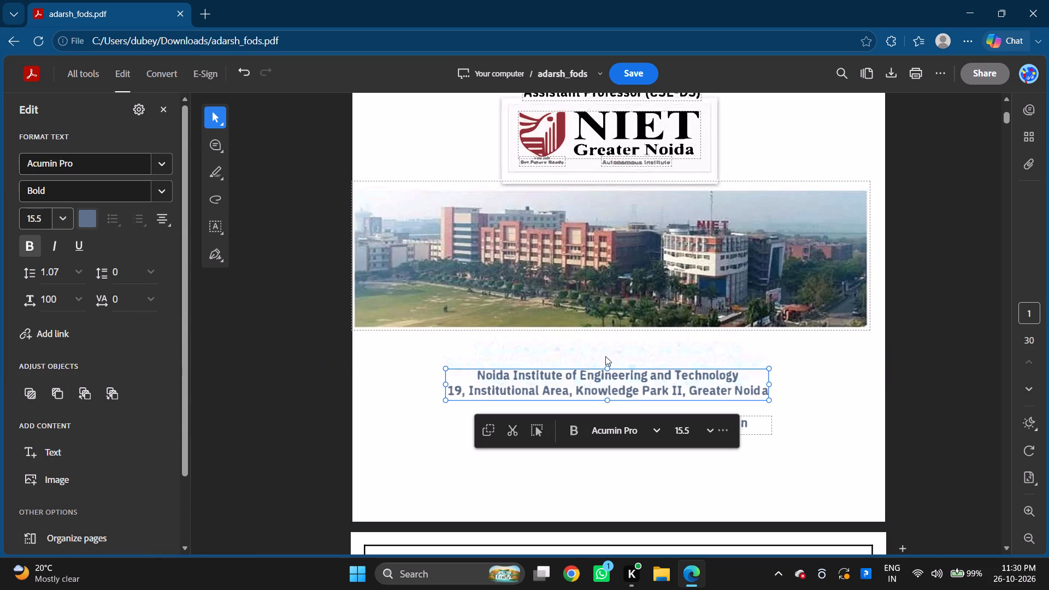
Shift the campus photo down by extending its bottom edge to just above the address and lowering its top edge below the logo.
left_click(621, 326)
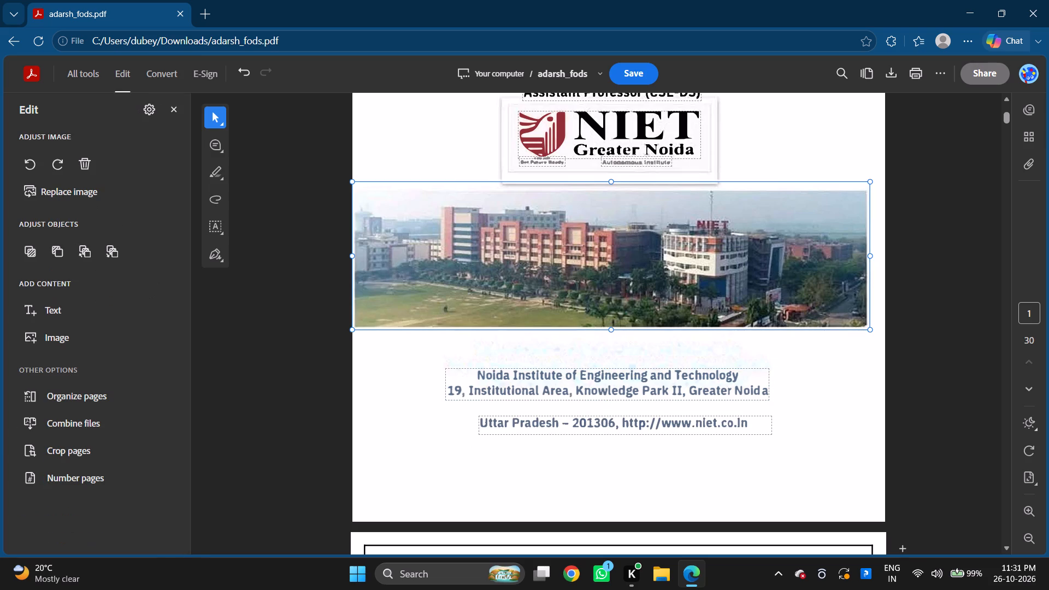
left_click_drag(612, 328, 610, 359)
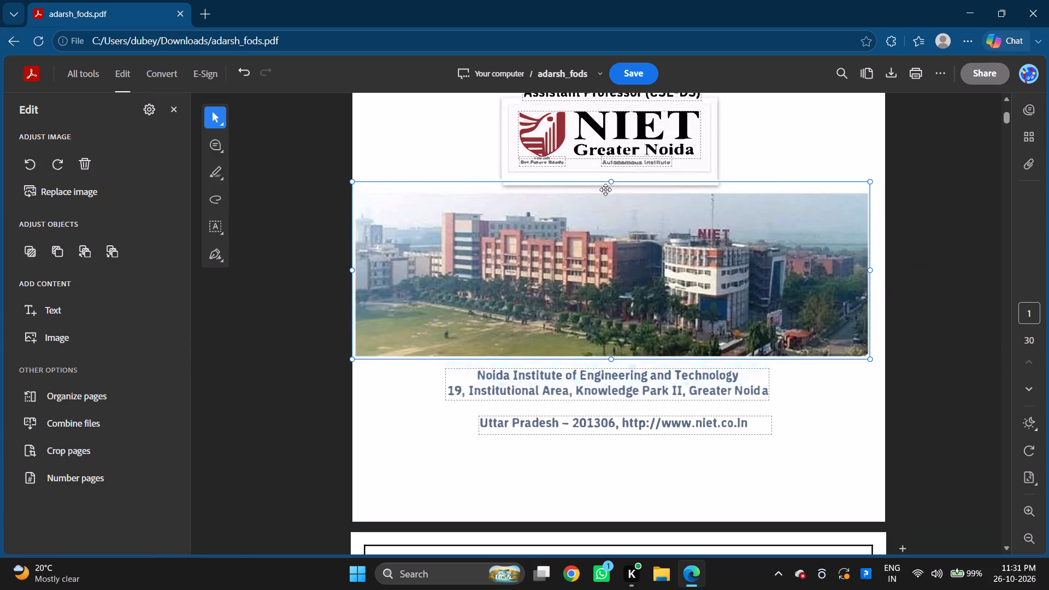
left_click_drag(610, 182, 611, 206)
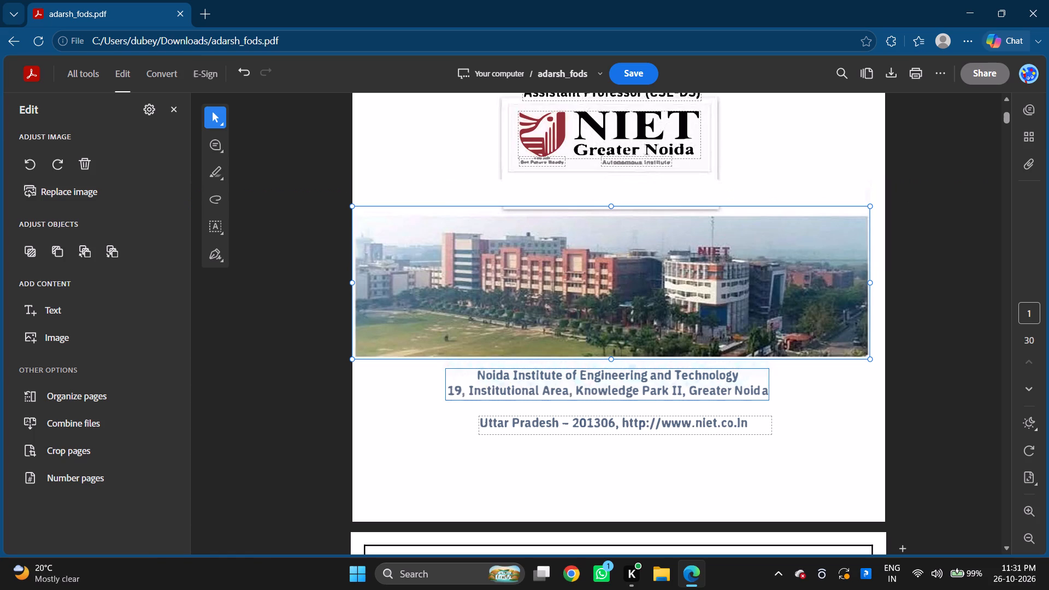
Move the Uttar Pradesh and website line a little further down, away from the college address.
left_click(620, 424)
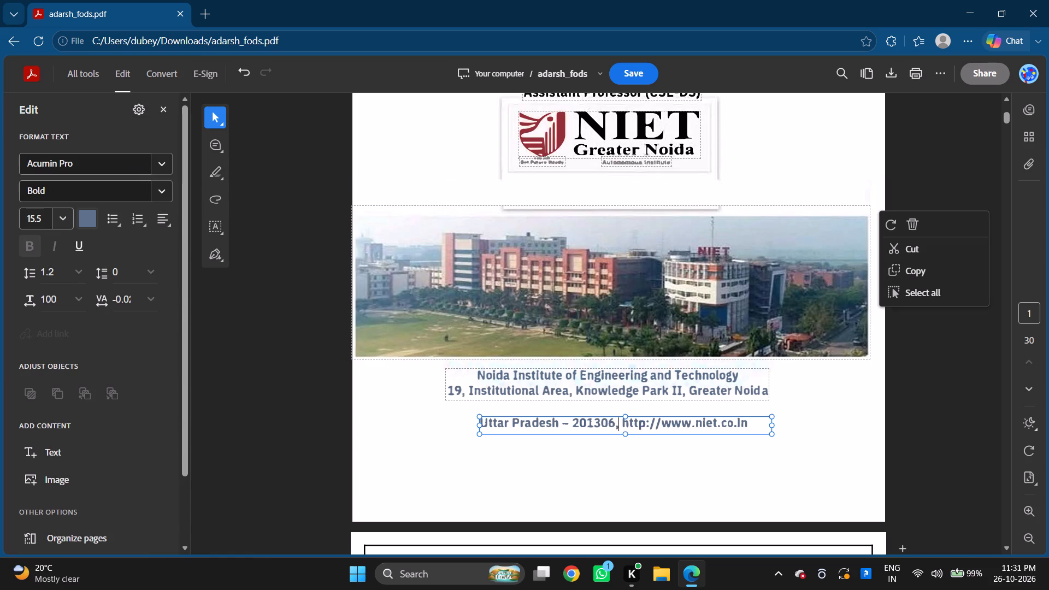
left_click_drag(626, 433, 615, 510)
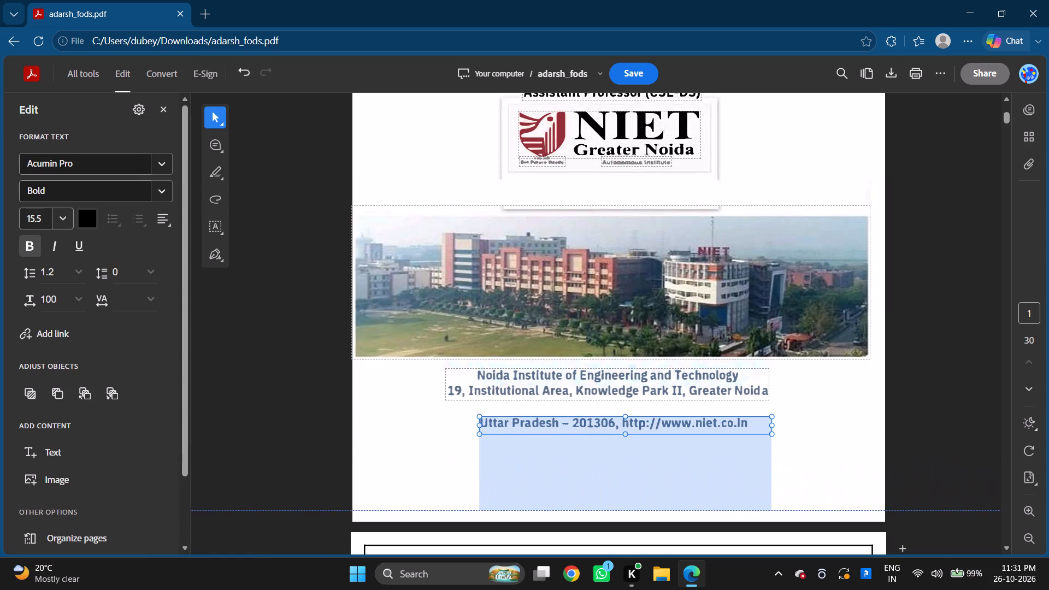
left_click_drag(615, 510, 620, 494)
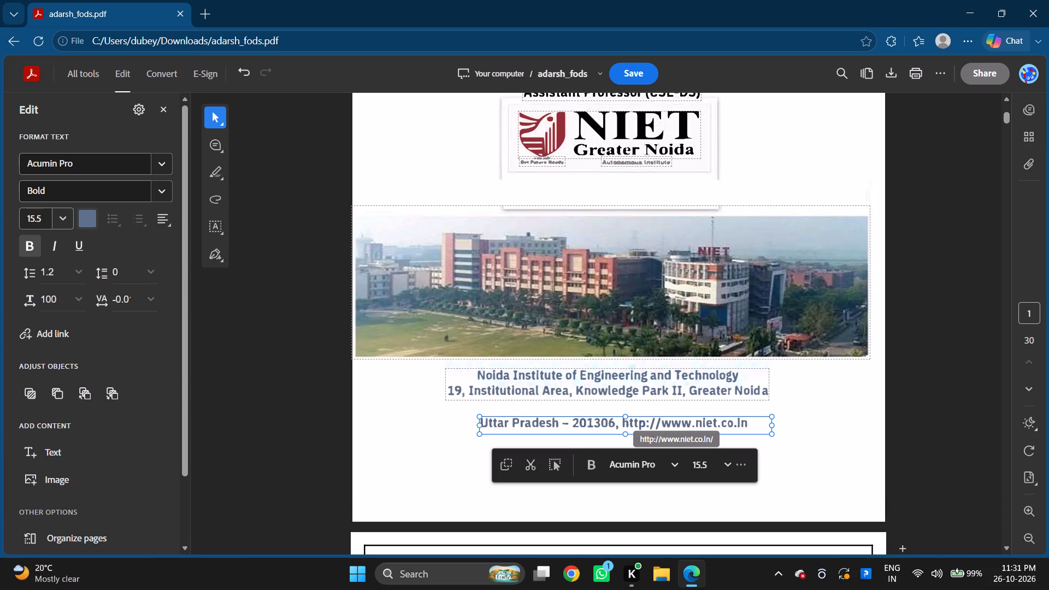
left_click_drag(627, 418, 625, 452)
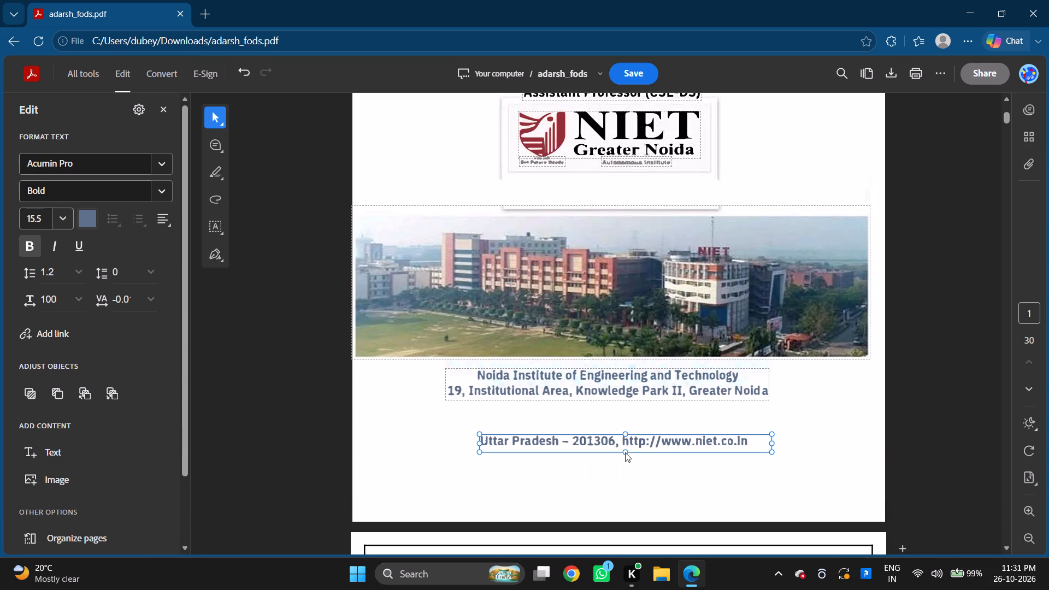
Move the Uttar Pradesh and website line further down, leaving room for the address block above it.
left_click_drag(626, 433, 617, 482)
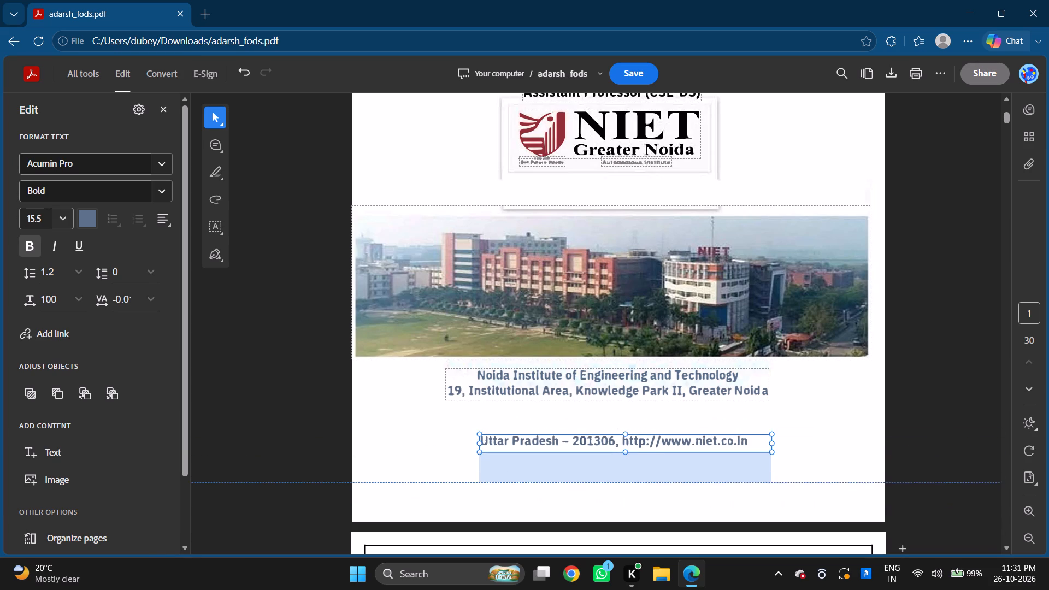
left_click_drag(617, 482, 617, 465)
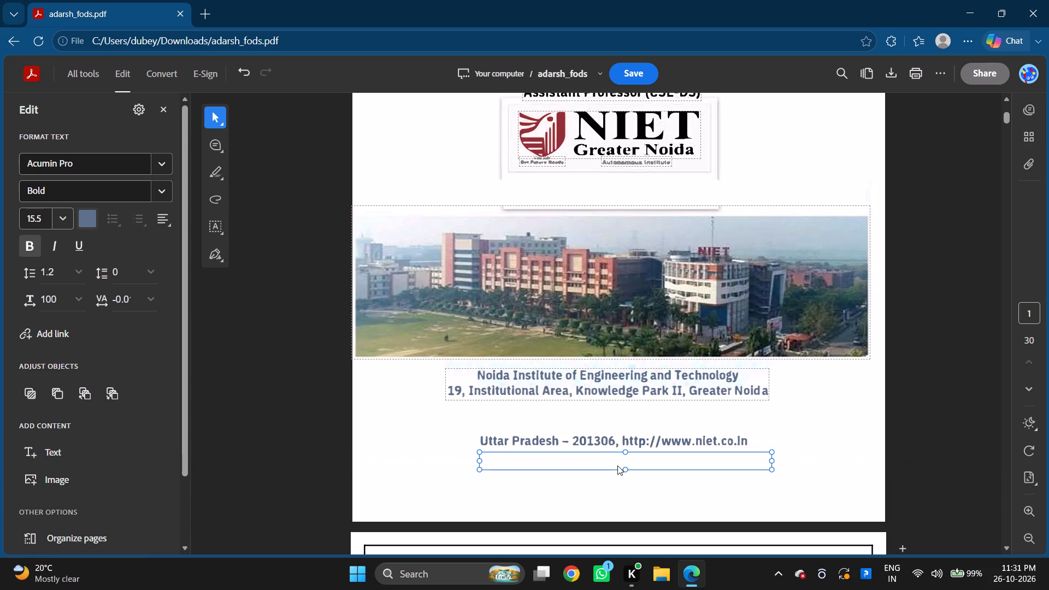
Move the two-line college name and address block down to sit just above the Uttar Pradesh and website line.
left_click(617, 382)
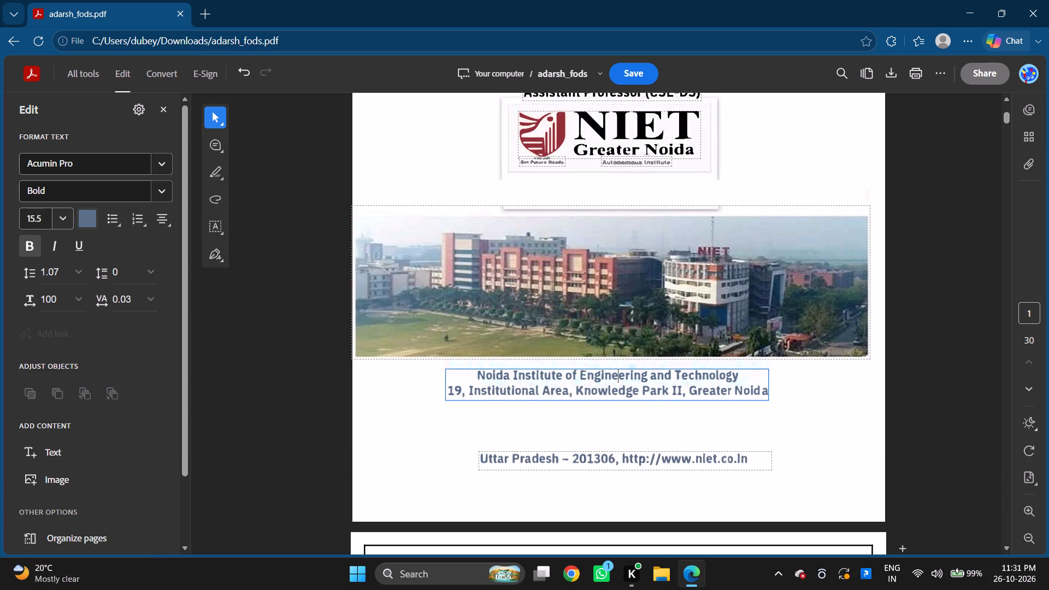
left_click_drag(608, 368, 616, 410)
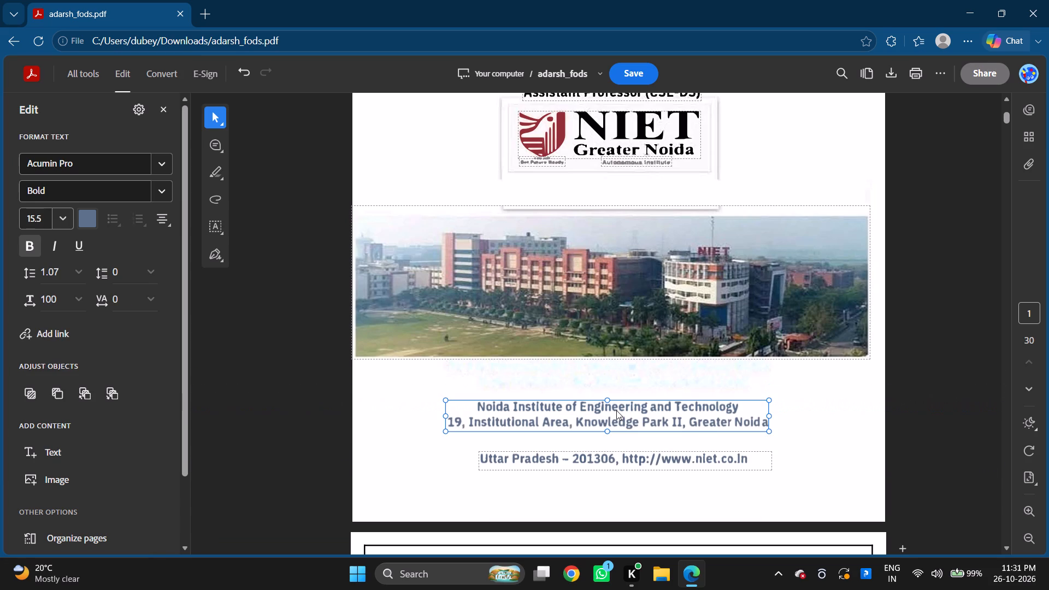
left_click_drag(608, 400, 607, 410)
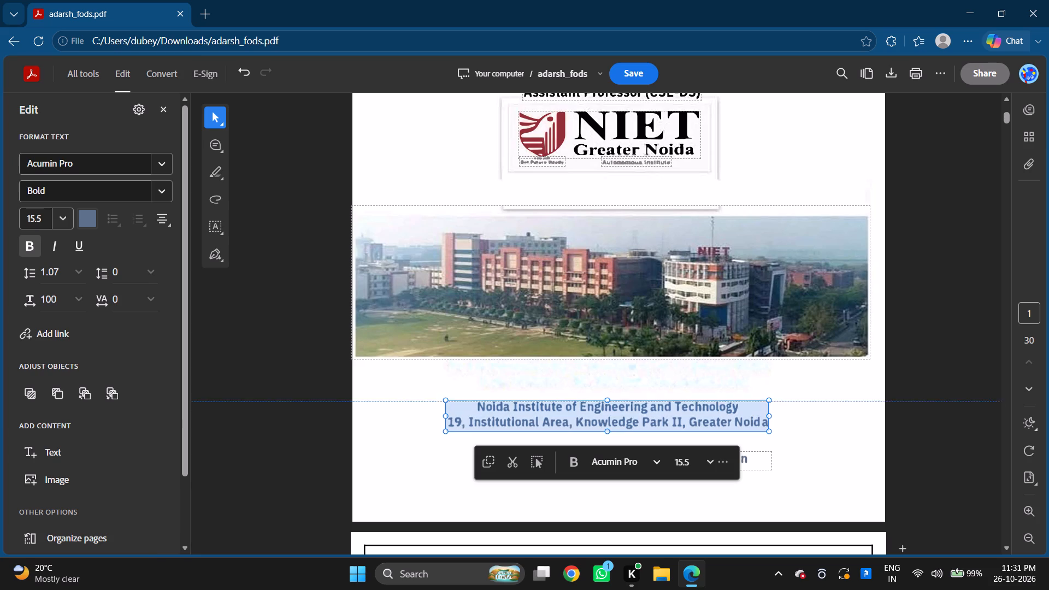
left_click_drag(607, 410, 607, 415)
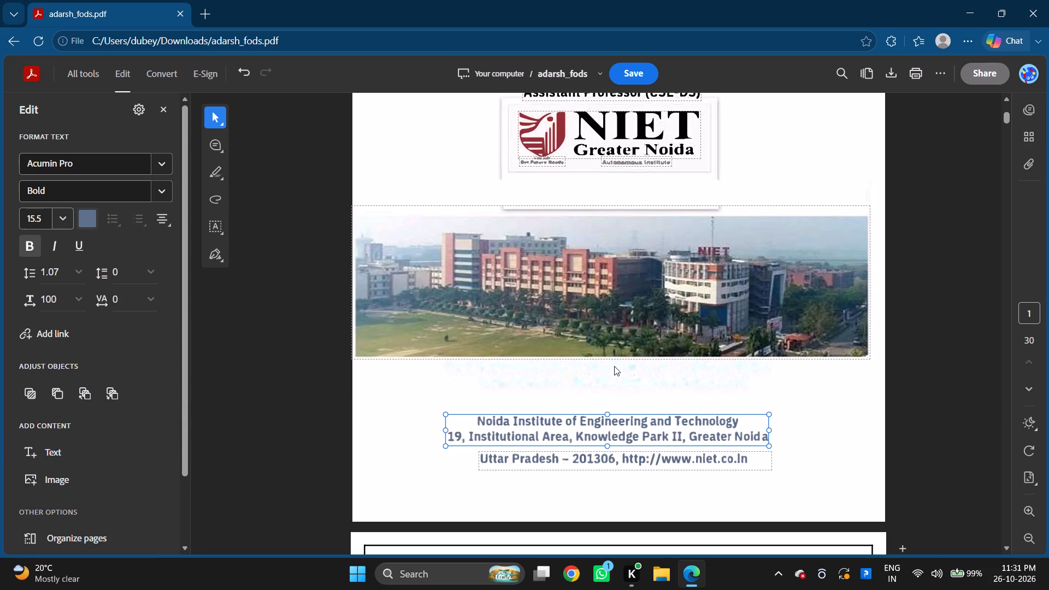
Resize the campus photo: extend its bottom edge to just above the address, lower its top edge, and widen it to the page's right edge.
left_click(612, 340)
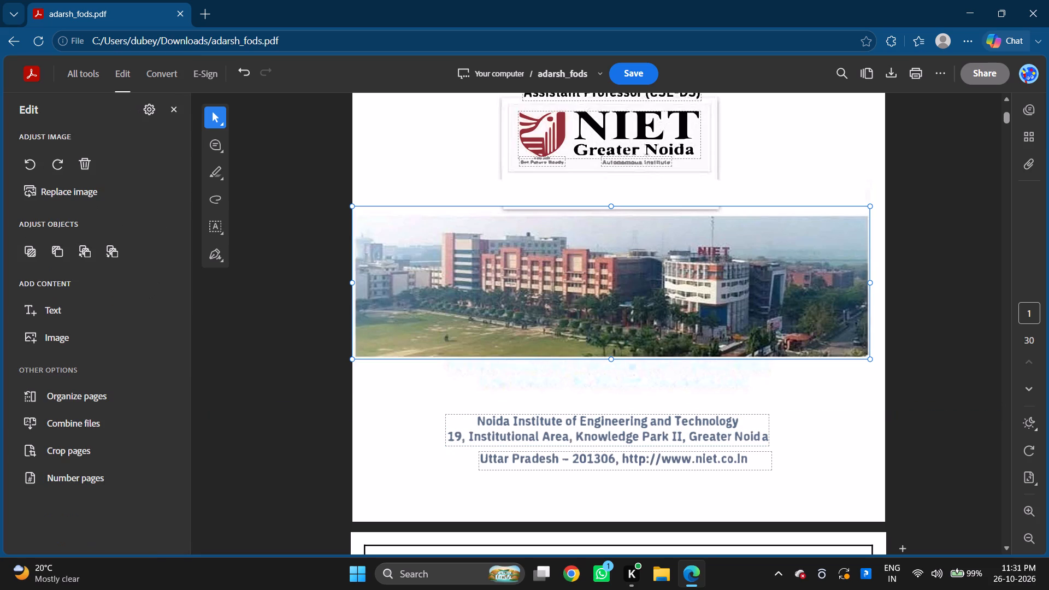
left_click_drag(613, 359, 610, 404)
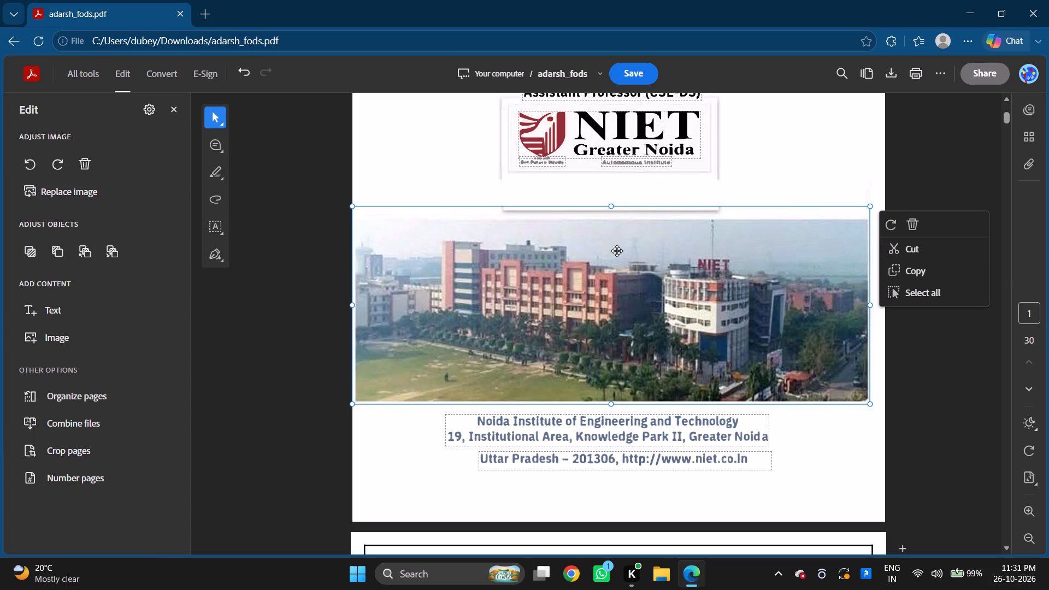
left_click_drag(612, 206, 617, 232)
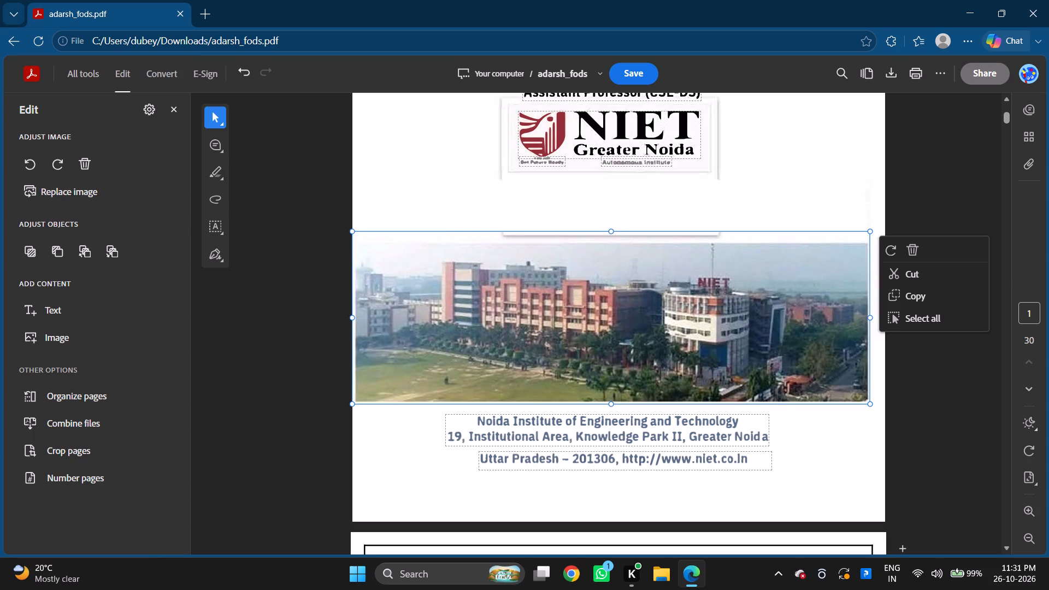
left_click_drag(869, 317, 882, 320)
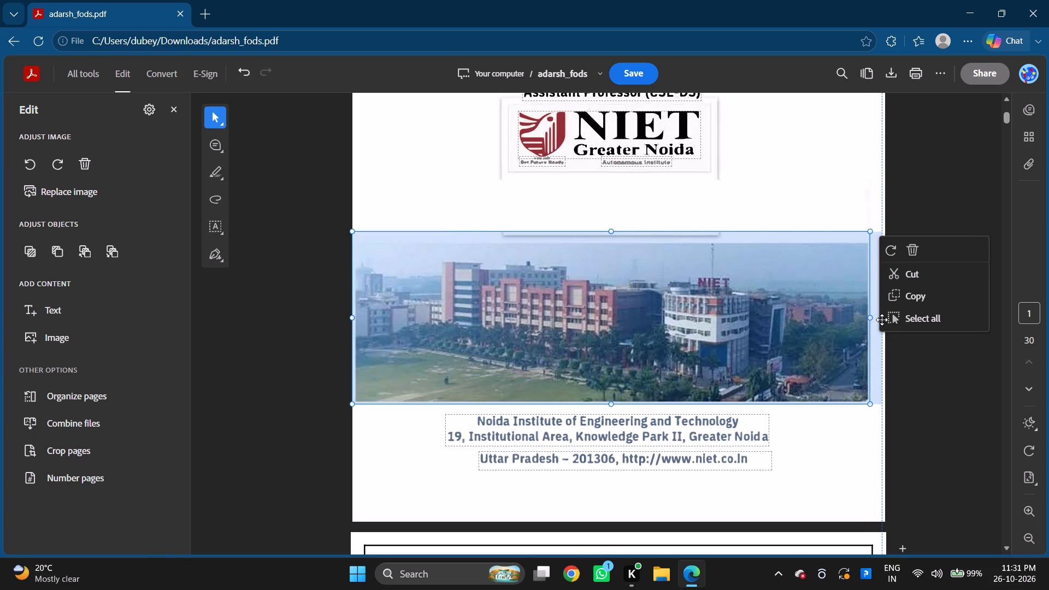
left_click_drag(882, 320, 882, 319)
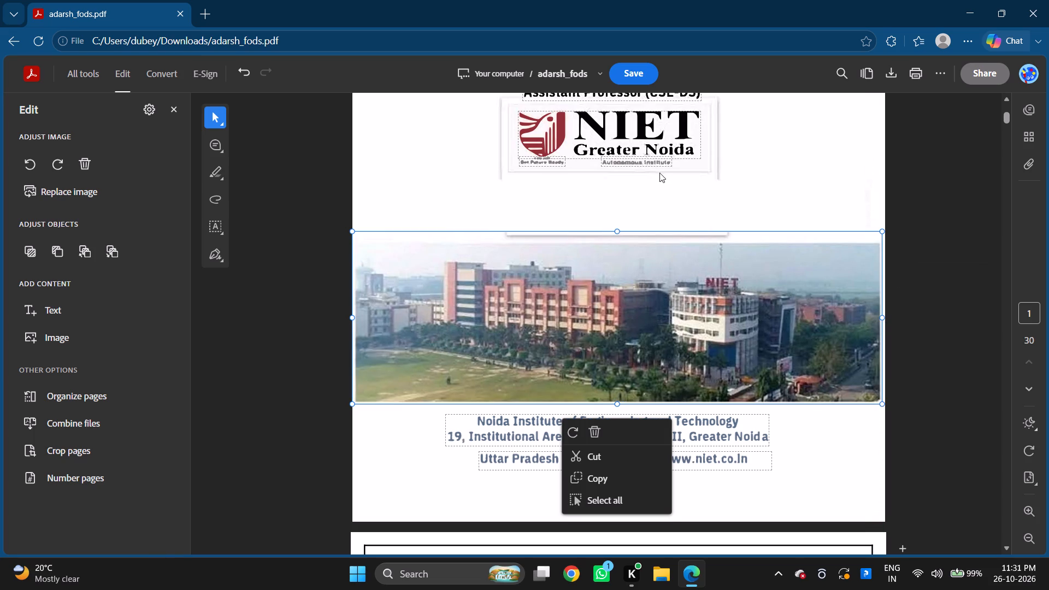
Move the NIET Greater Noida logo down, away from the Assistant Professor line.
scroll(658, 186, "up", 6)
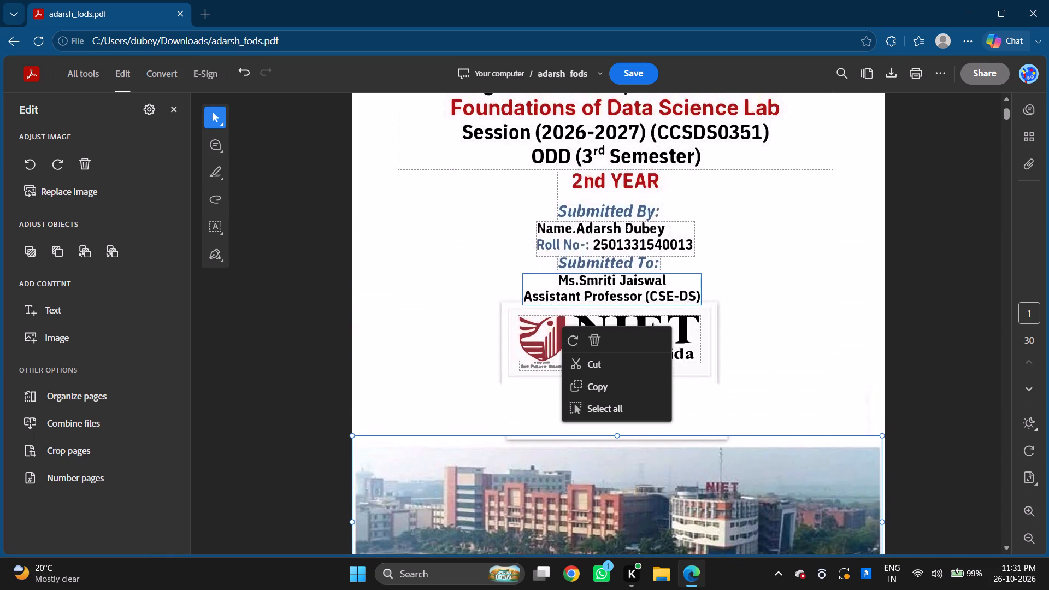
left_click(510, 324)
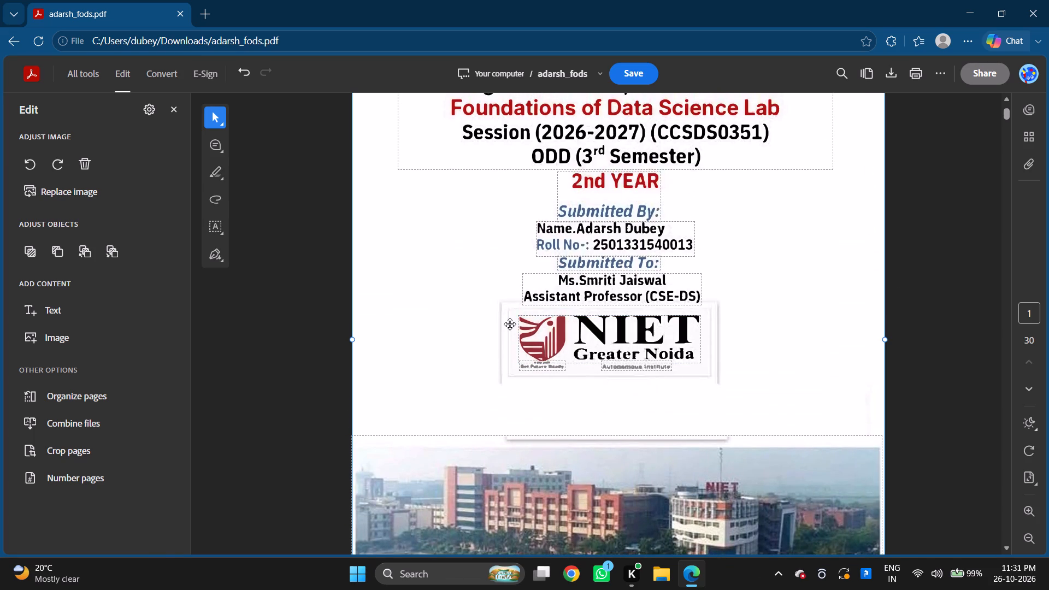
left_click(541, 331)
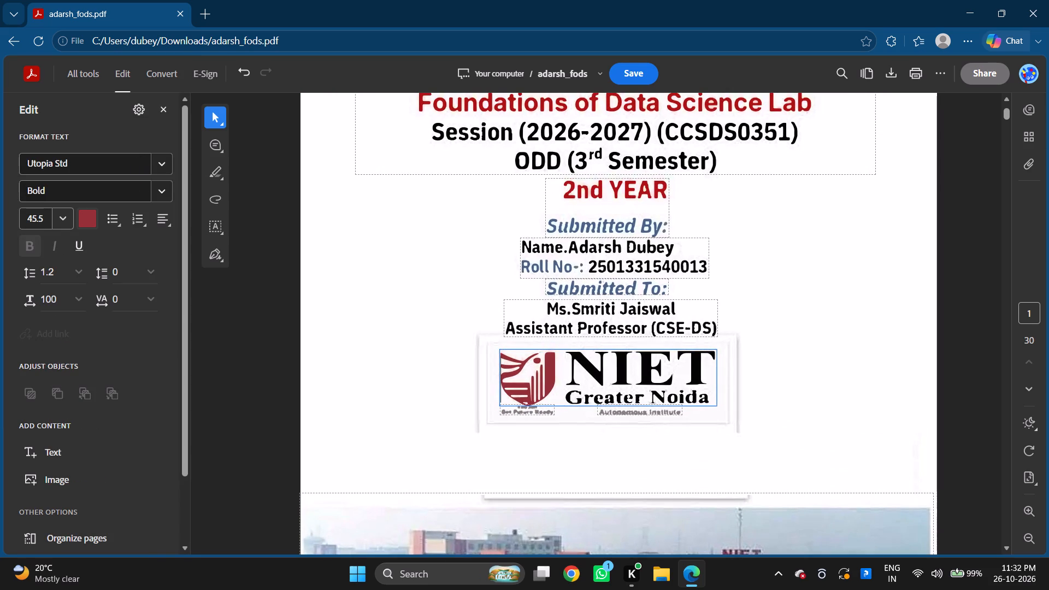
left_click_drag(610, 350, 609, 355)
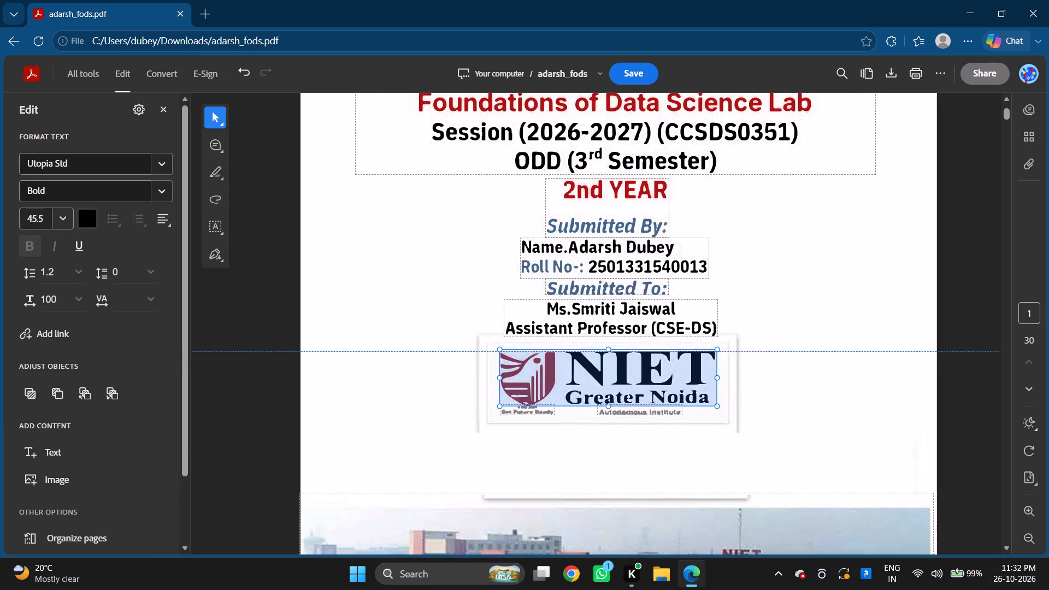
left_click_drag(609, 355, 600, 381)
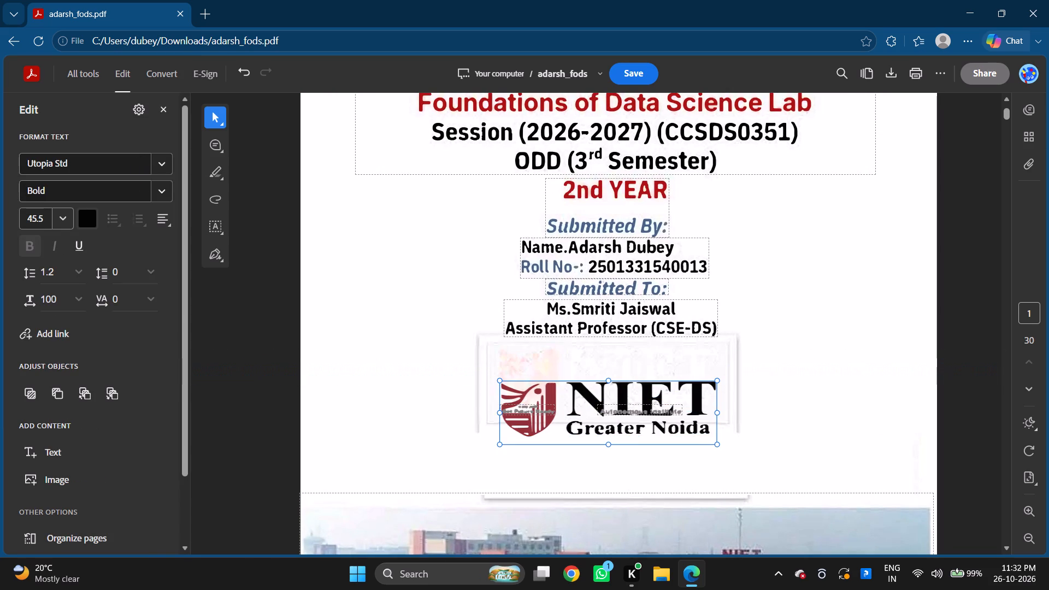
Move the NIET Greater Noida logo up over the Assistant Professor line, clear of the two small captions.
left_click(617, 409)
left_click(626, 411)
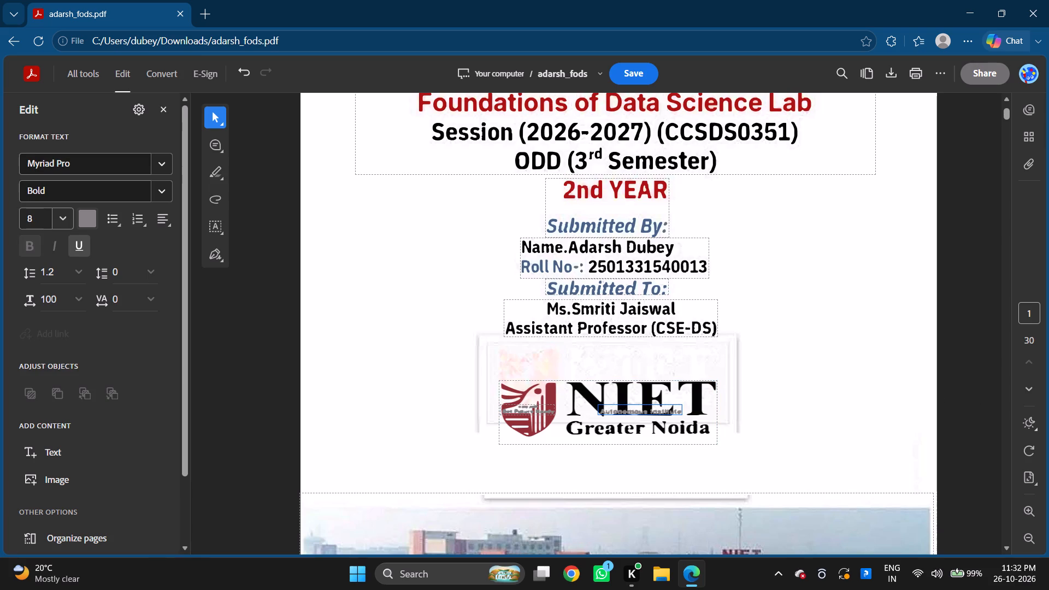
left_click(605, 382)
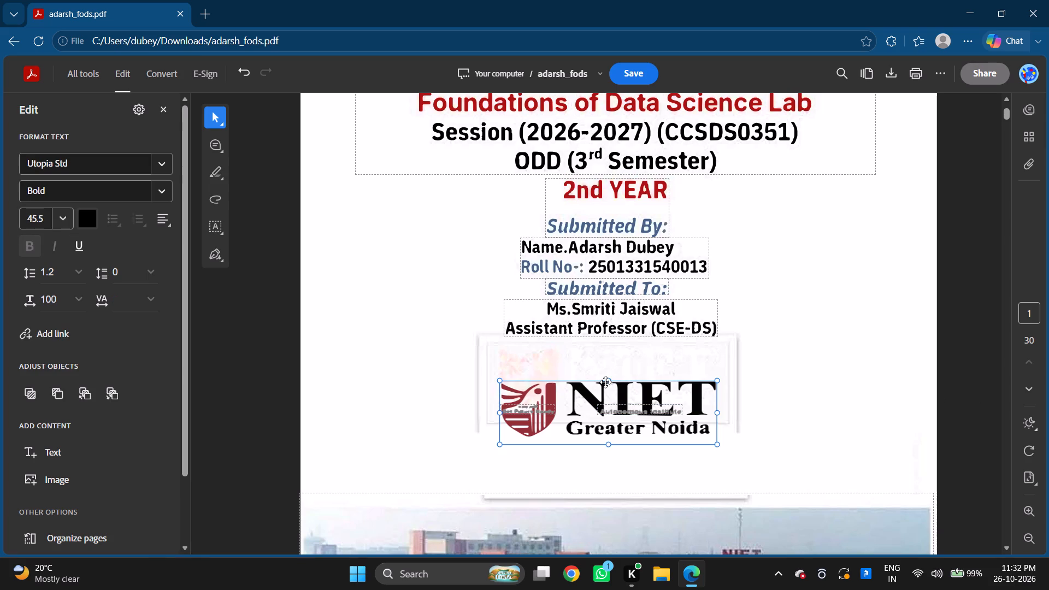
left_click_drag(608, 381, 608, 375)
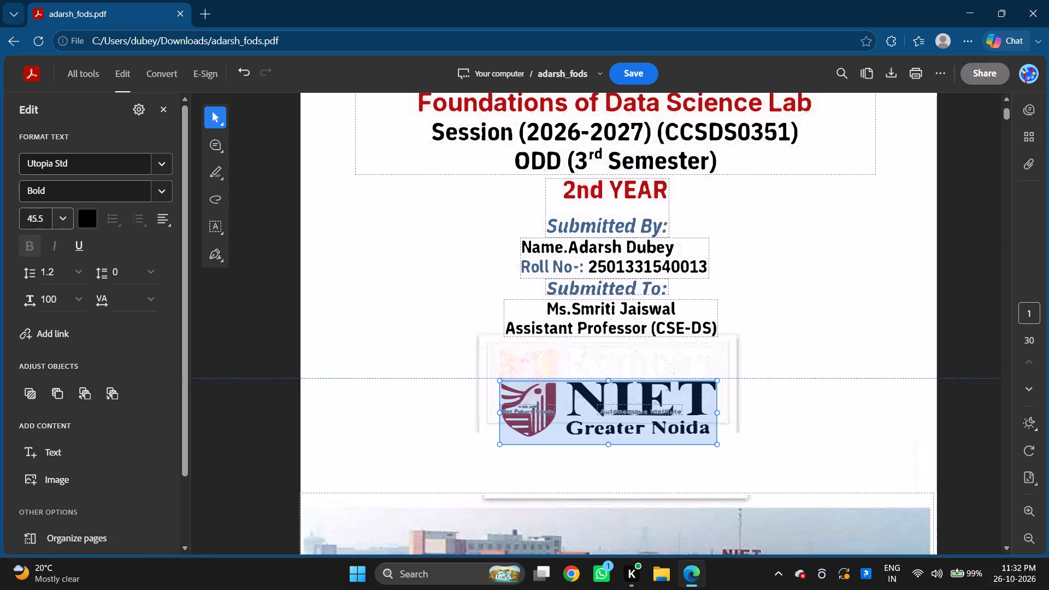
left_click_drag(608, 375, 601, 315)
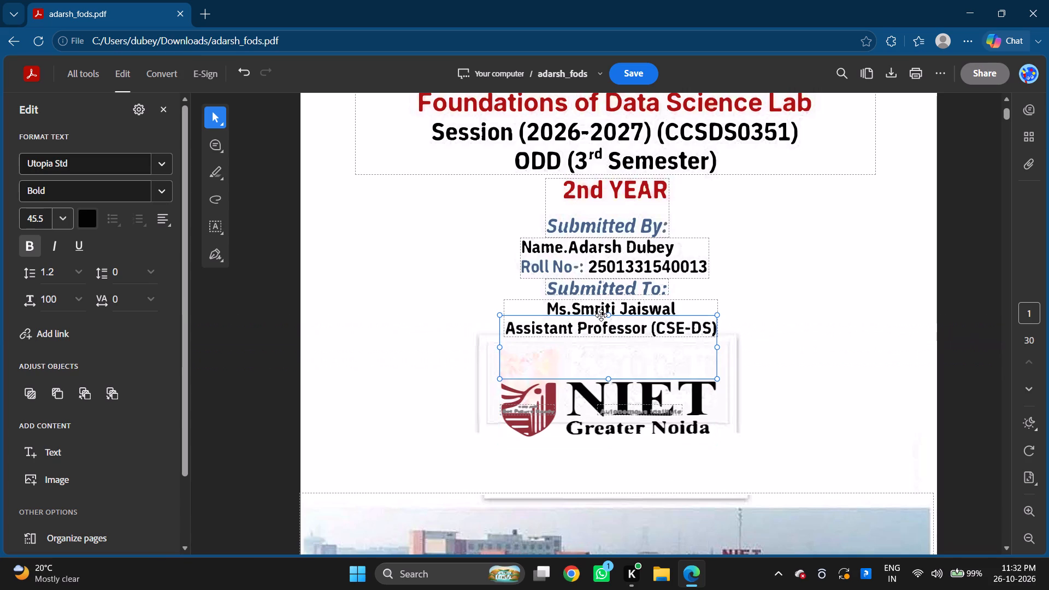
Move the Autonomous Institute caption down to just below the logo's frame.
left_click(624, 411)
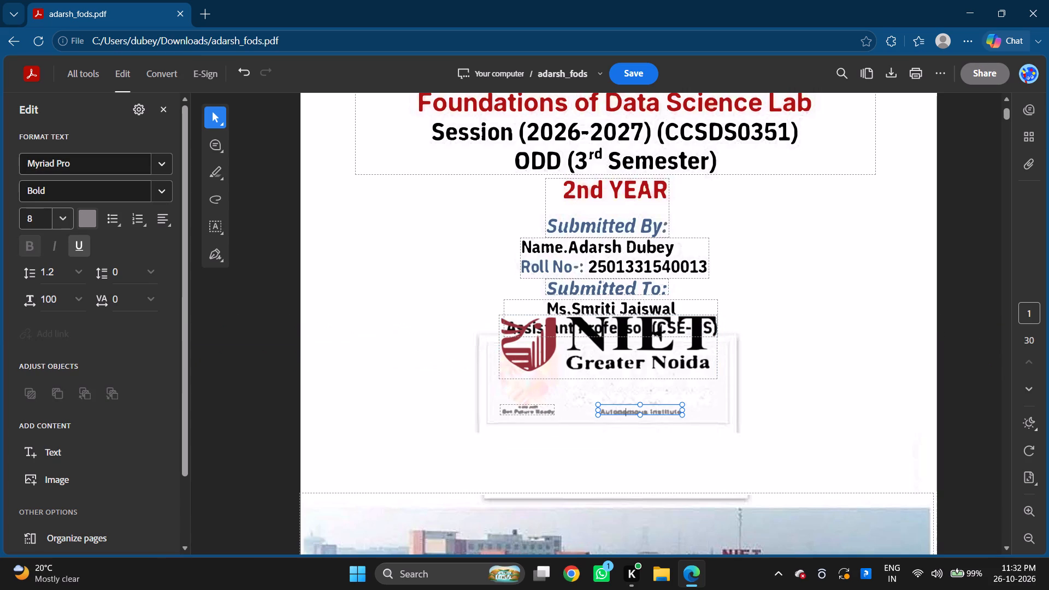
left_click_drag(640, 404, 643, 451)
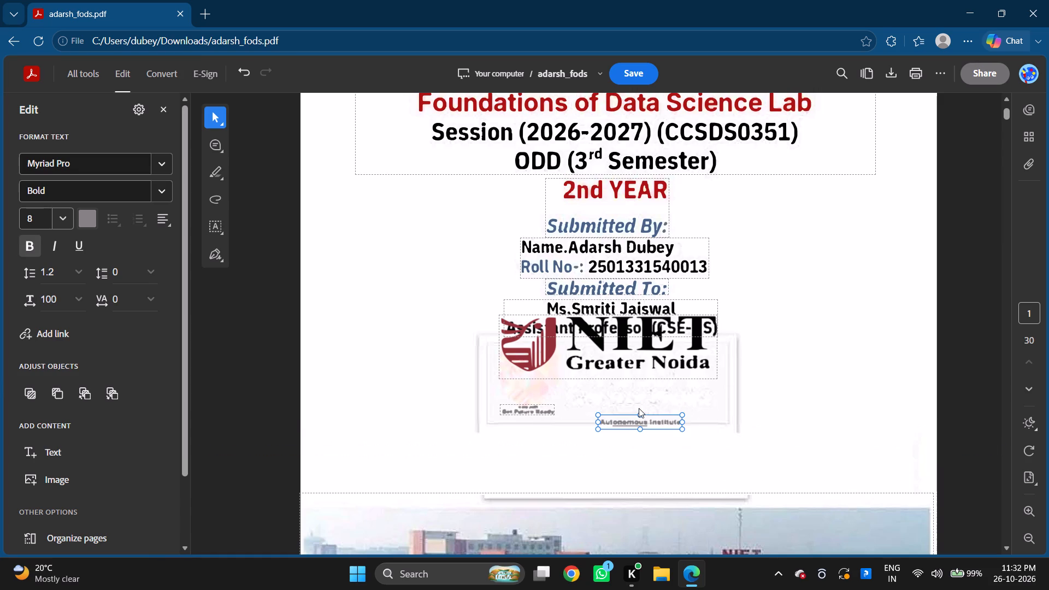
left_click_drag(639, 413, 645, 438)
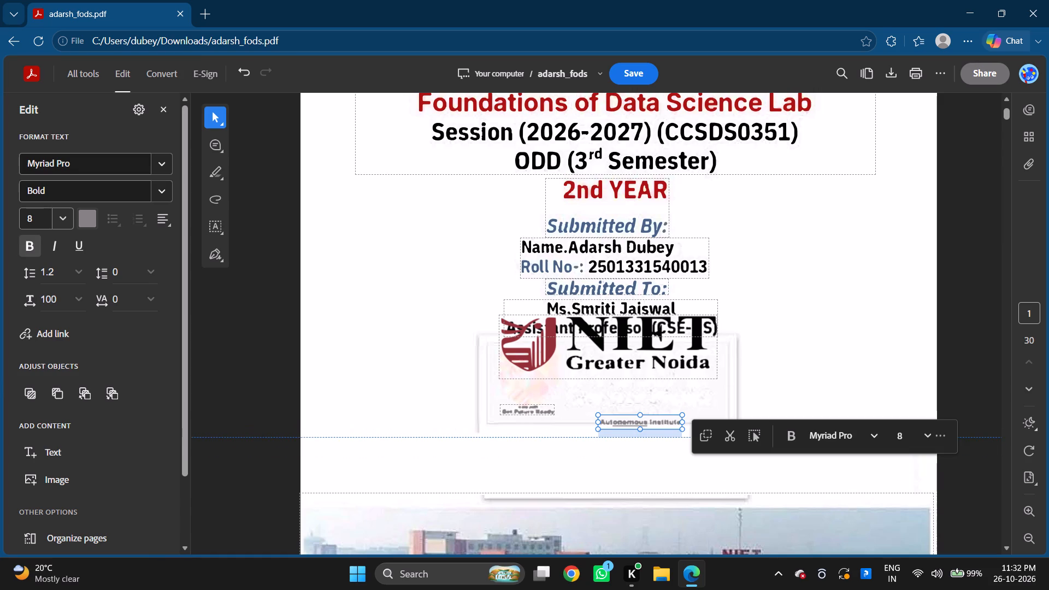
left_click_drag(645, 438, 646, 443)
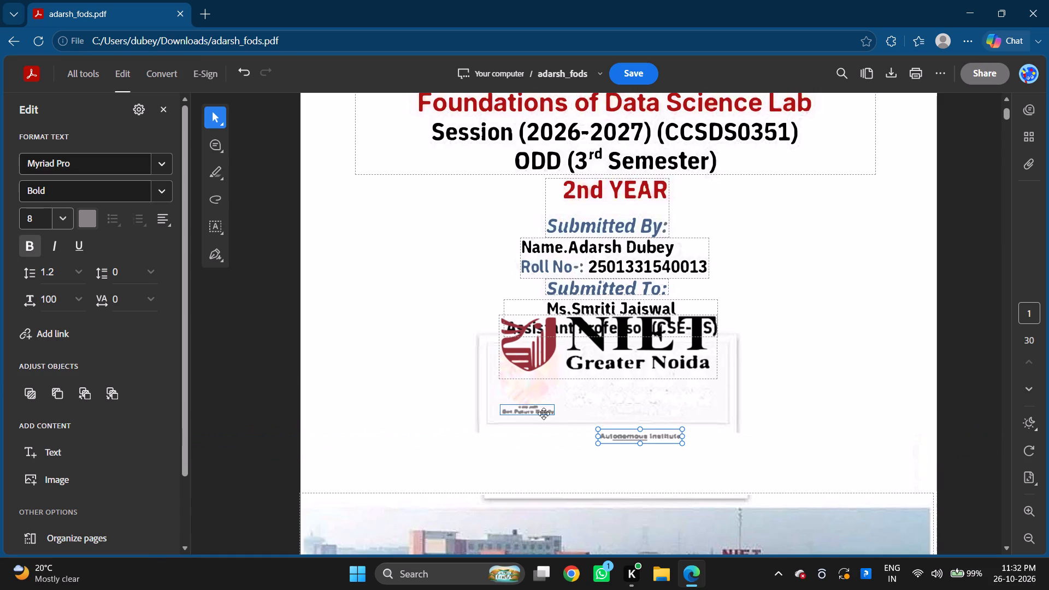
Move the Get Future Ready caption down below the logo's frame, level with the Autonomous Institute caption.
left_click(528, 405)
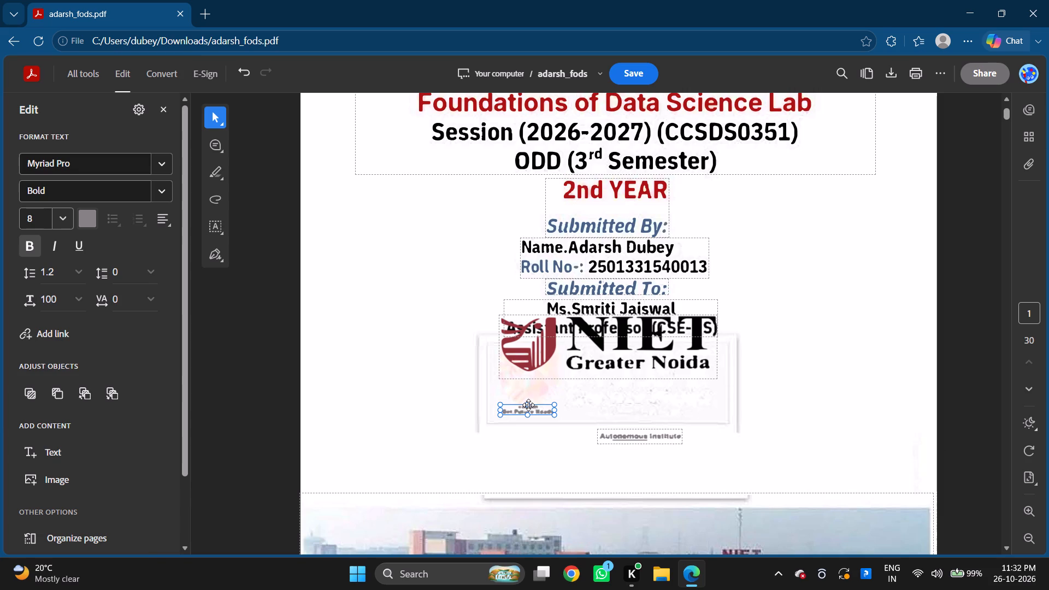
left_click_drag(527, 403, 528, 436)
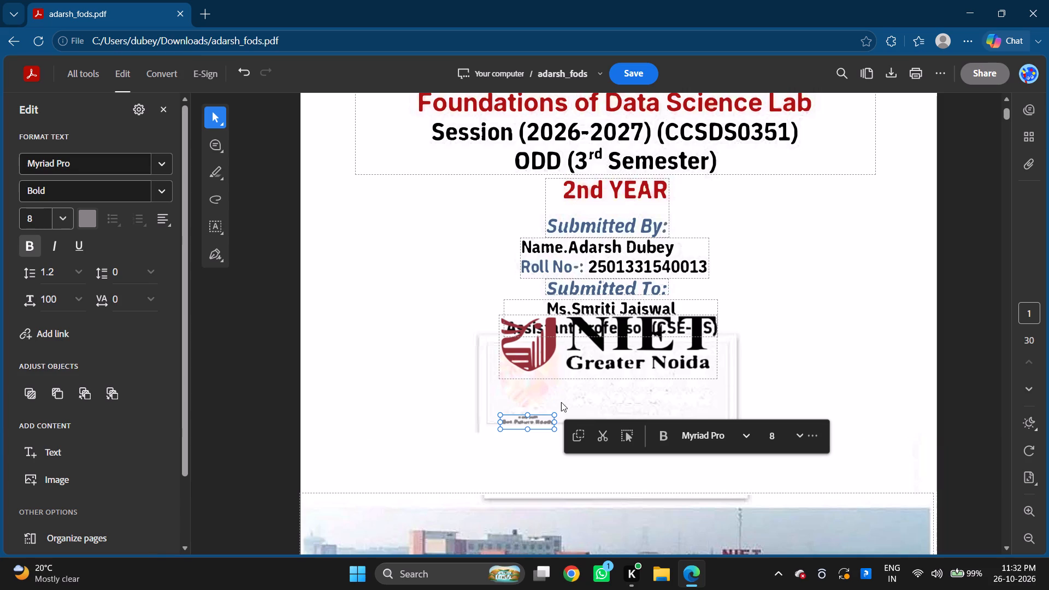
left_click_drag(528, 413, 528, 415)
left_click_drag(528, 415, 528, 428)
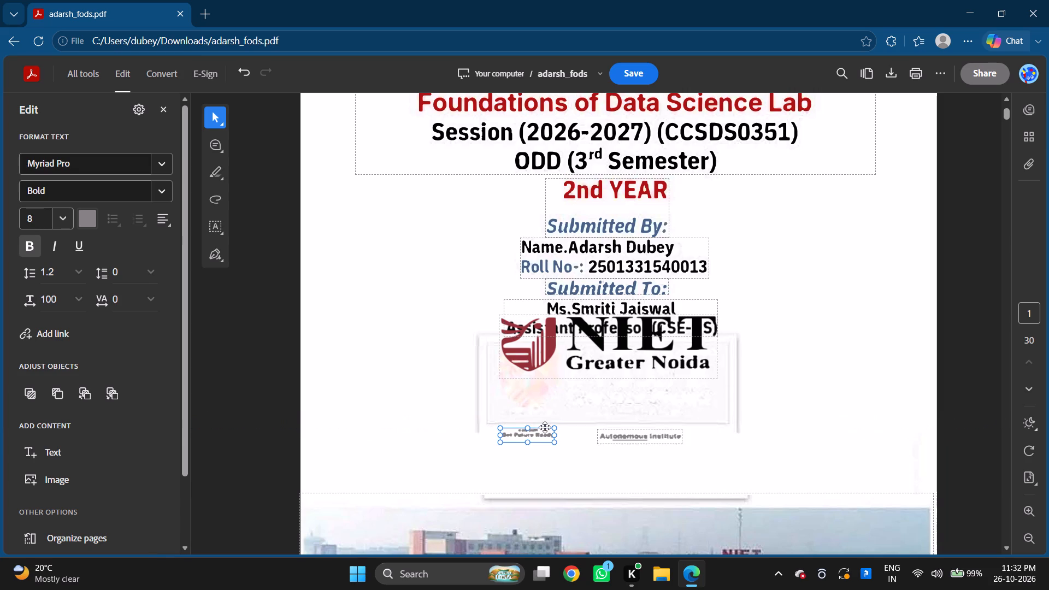
left_click(528, 428)
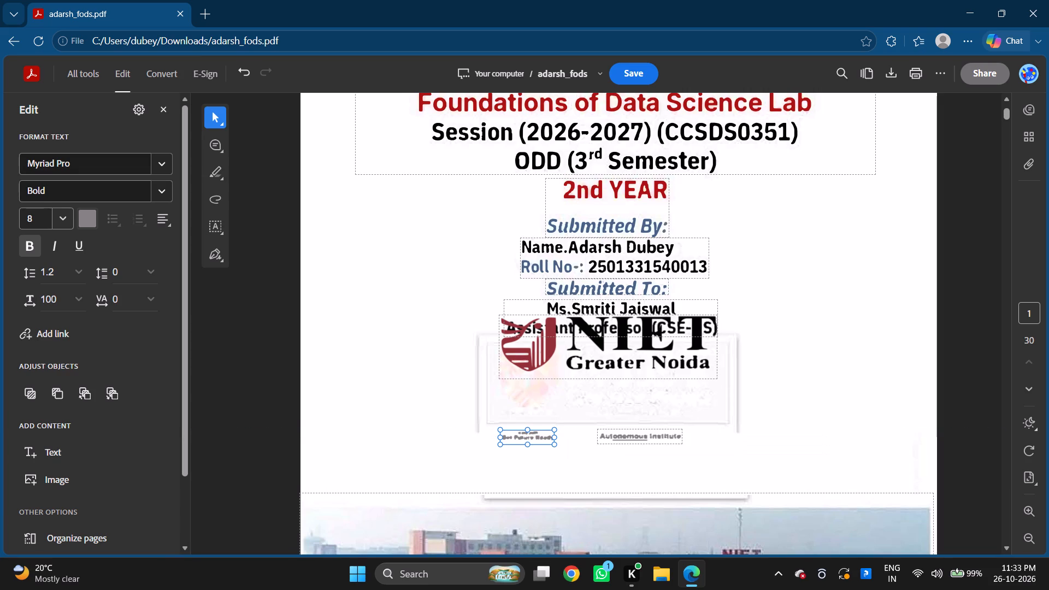
Move the NIET Greater Noida logo down to just above its two captions, clear of the Assistant Professor line.
left_click(605, 363)
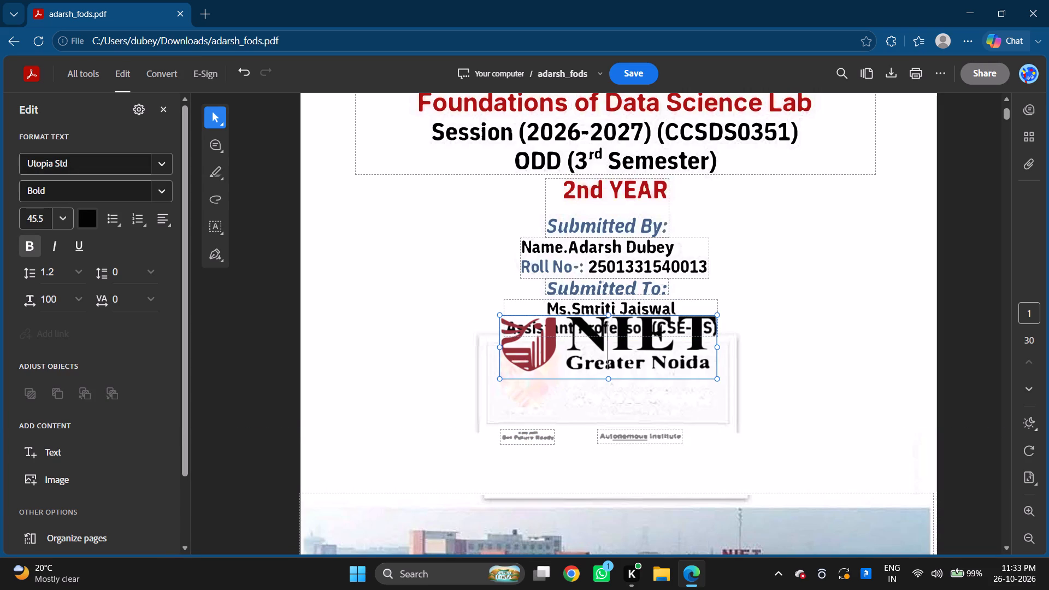
left_click_drag(608, 315, 608, 344)
left_click_drag(608, 344, 602, 362)
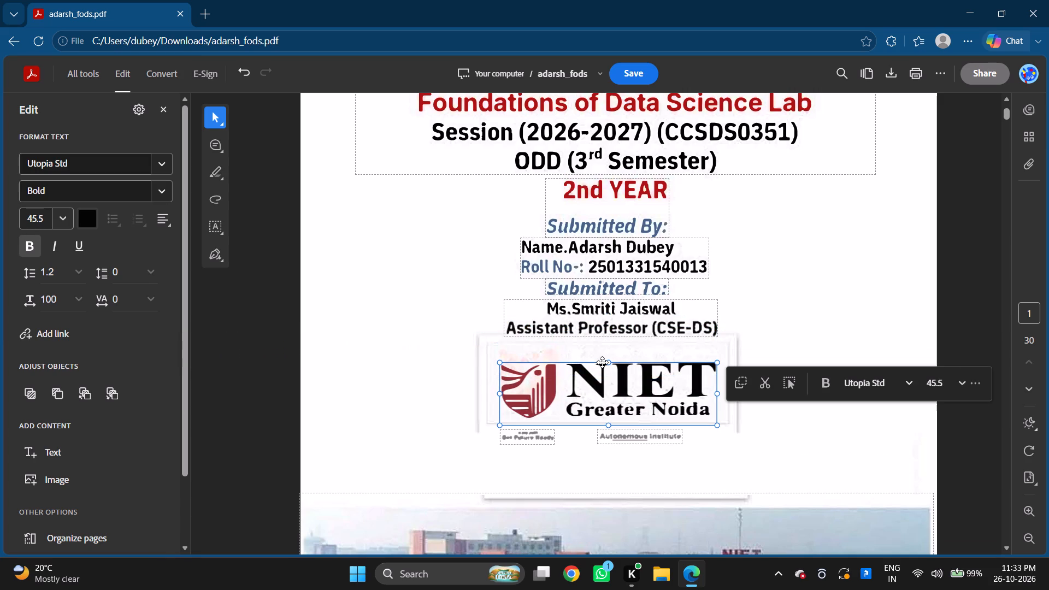
Move the teacher's name and Assistant Professor (CSE-DS) block slightly down, leaving gaps below Submitted To and above the logo.
left_click(611, 322)
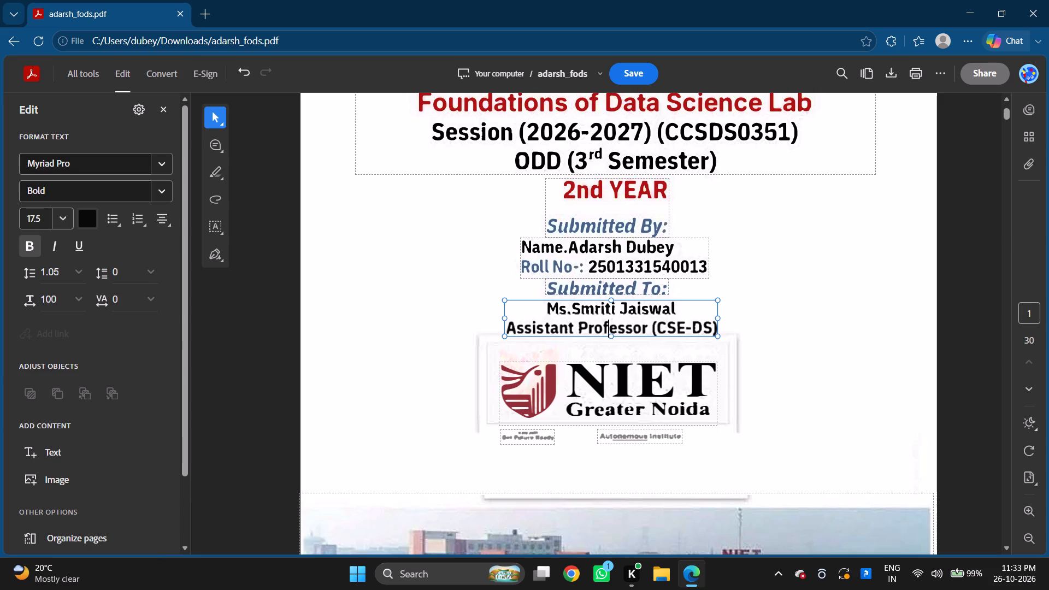
left_click_drag(613, 300, 606, 320)
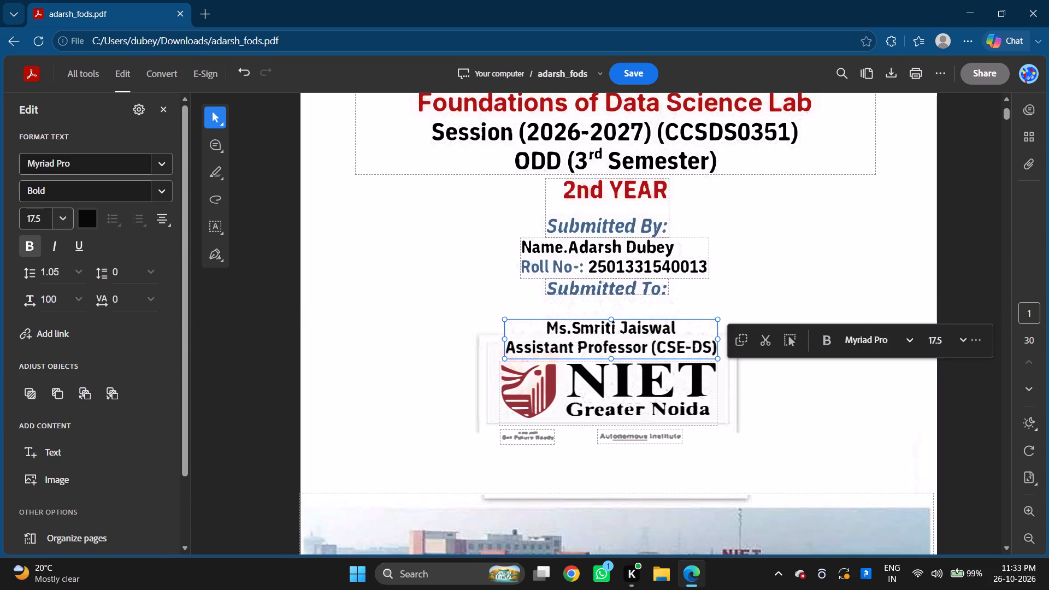
left_click_drag(613, 318, 612, 305)
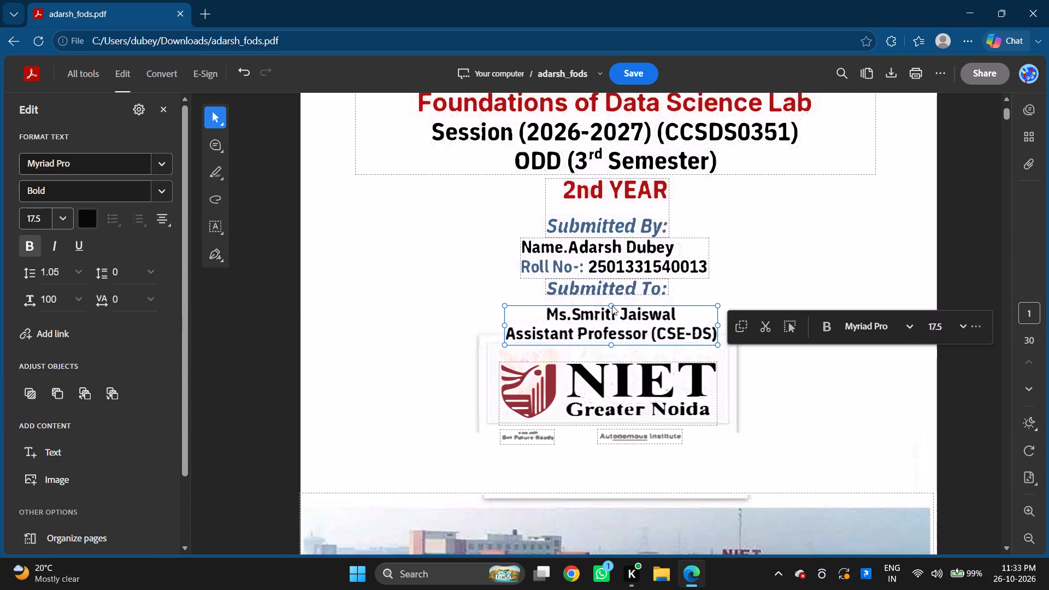
Move the Submitted To heading slightly down, leaving a gap below the Roll No line and sitting just above the teacher's name.
left_click(614, 288)
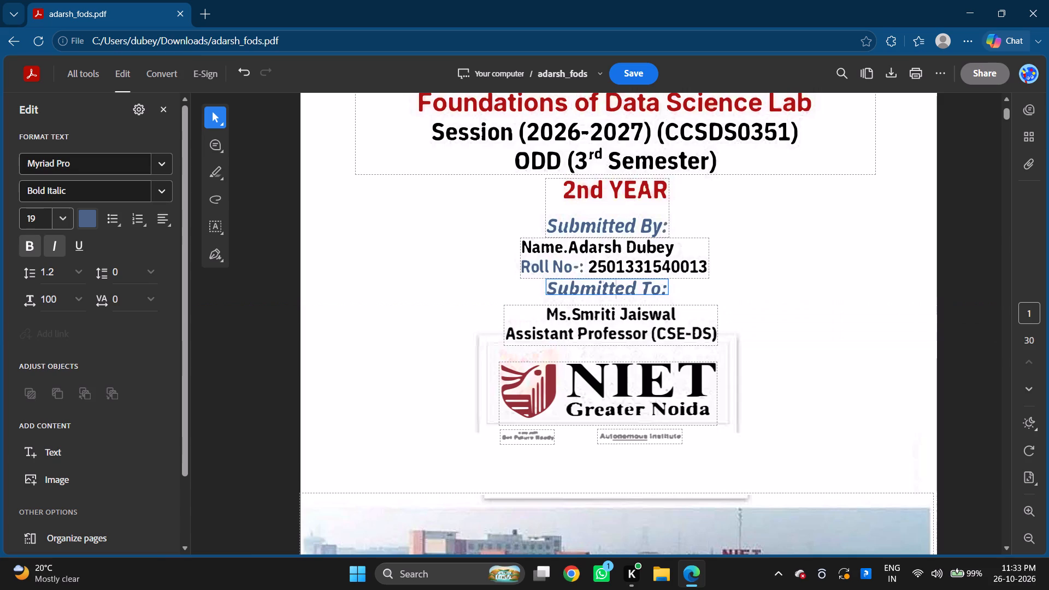
left_click(608, 280)
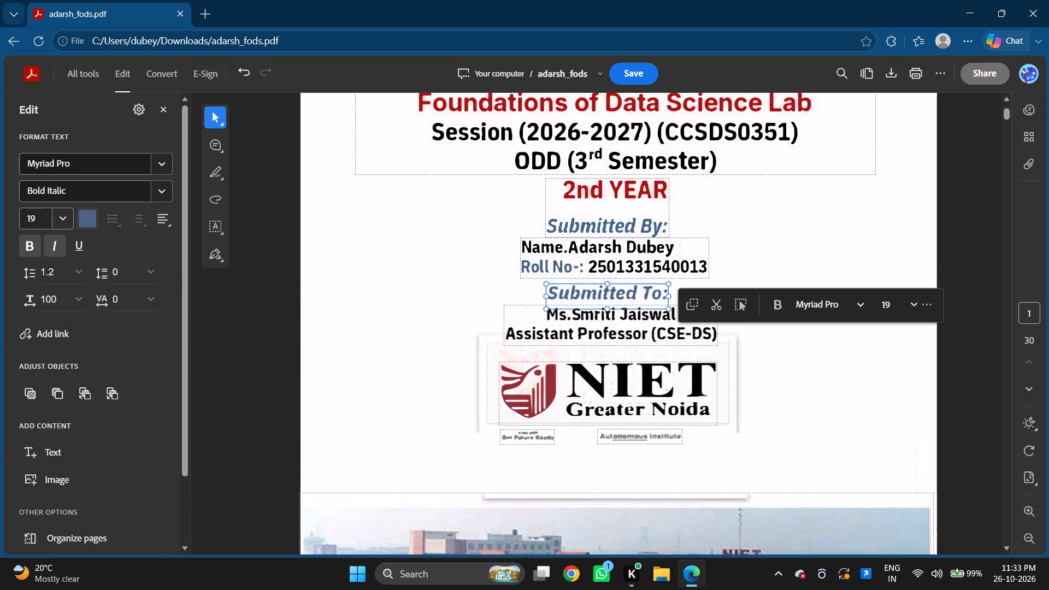
left_click(797, 226)
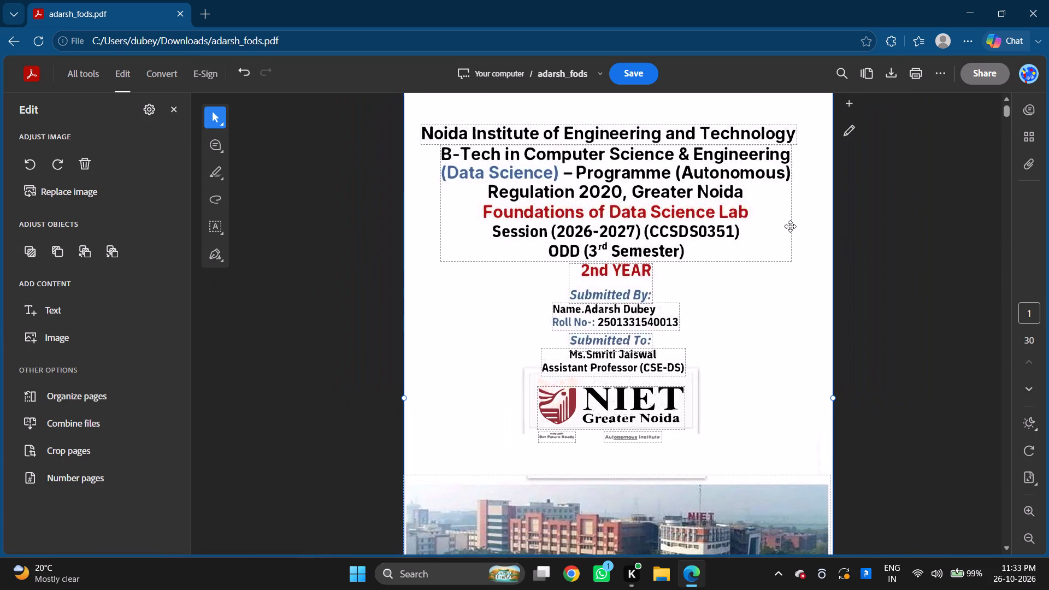
Save the edited PDF on the computer, in the Documents folder, as adarsh_fods without remembering the storage choice.
left_click(640, 73)
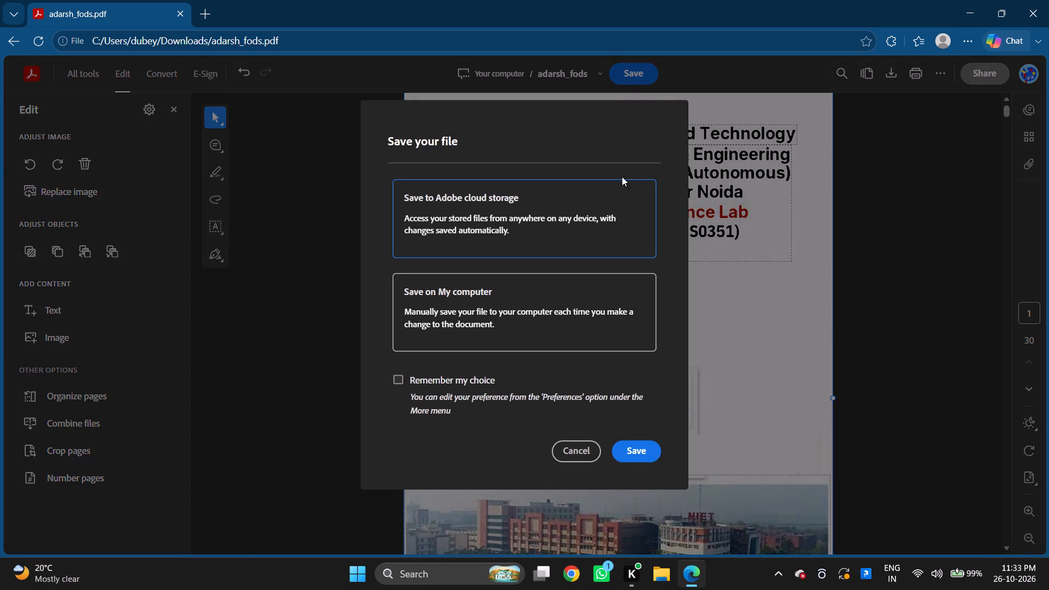
left_click(484, 294)
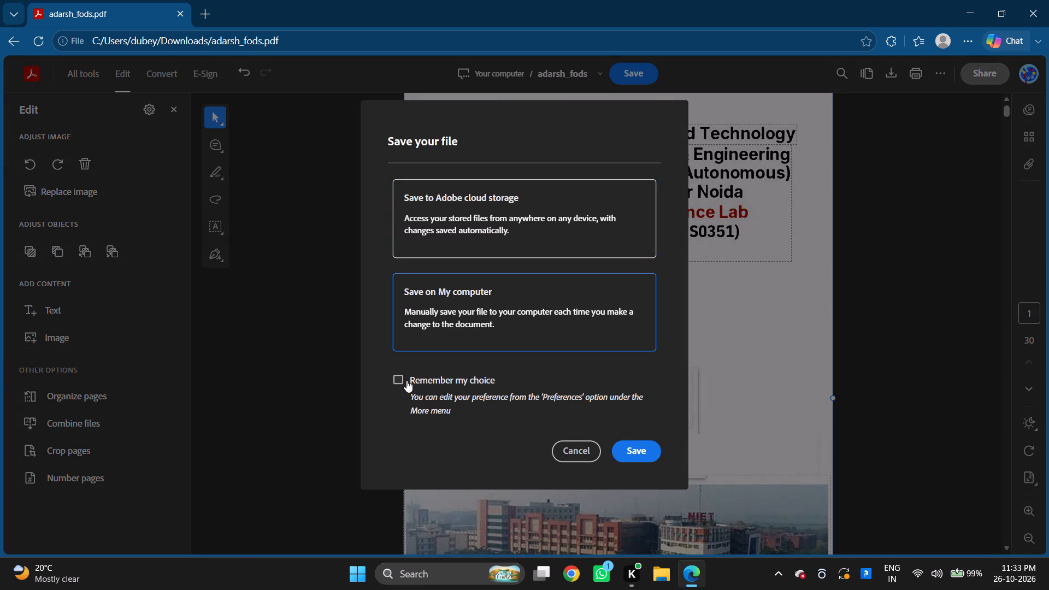
left_click(646, 451)
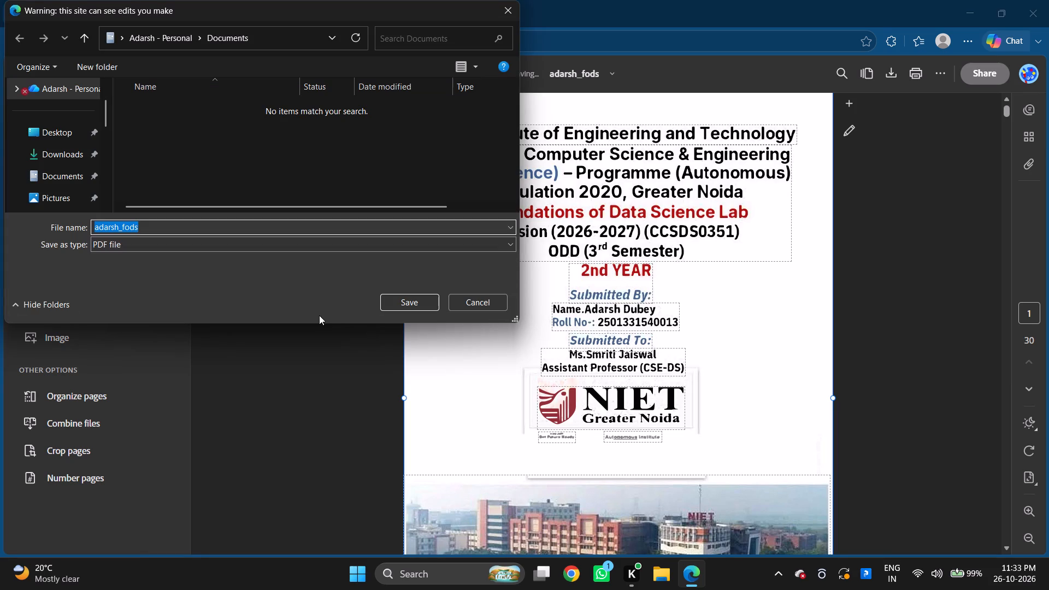
left_click(394, 306)
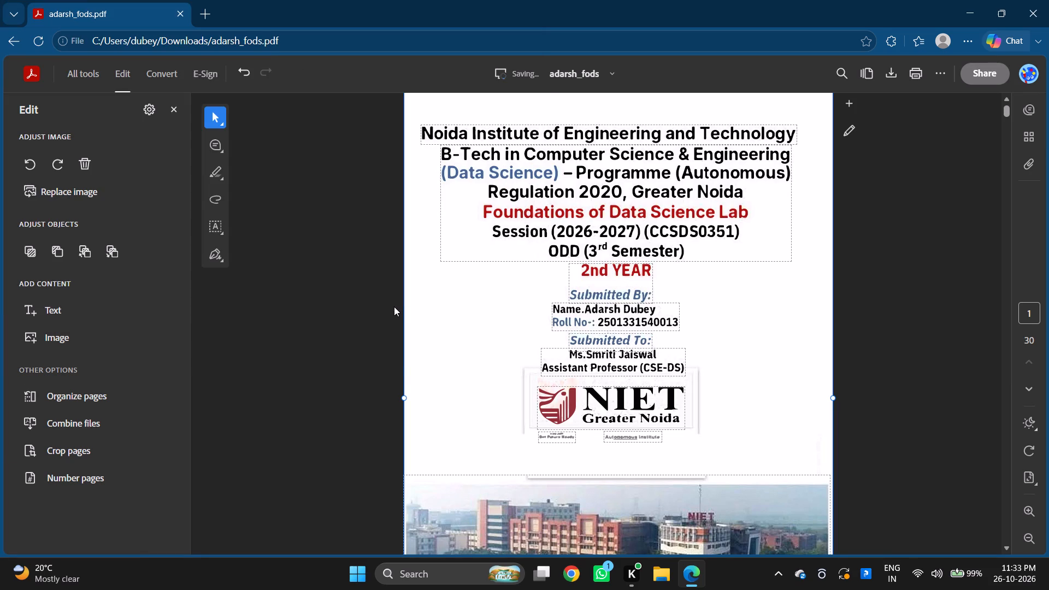